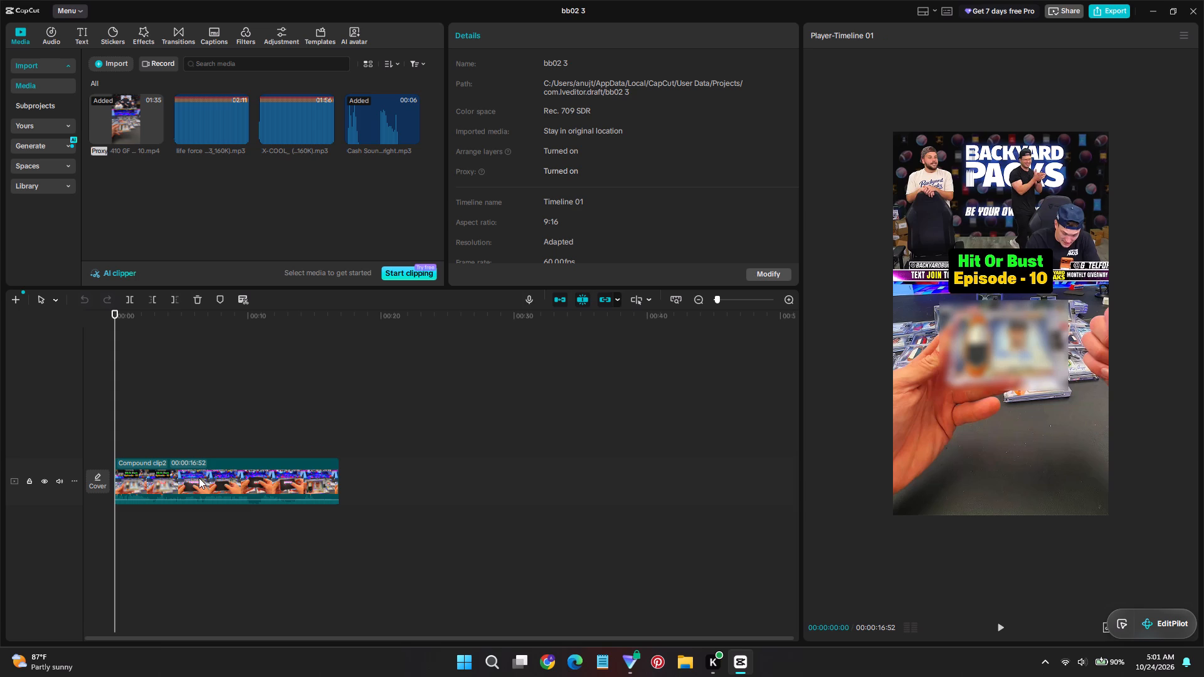
Undo the compound clip on the timeline to break it back into its separate clips and tracks.
{"action": "scroll", "coordinate": [224, 428], "scroll_direction": "up", "scroll_amount": 2, "text": "ctrl"}
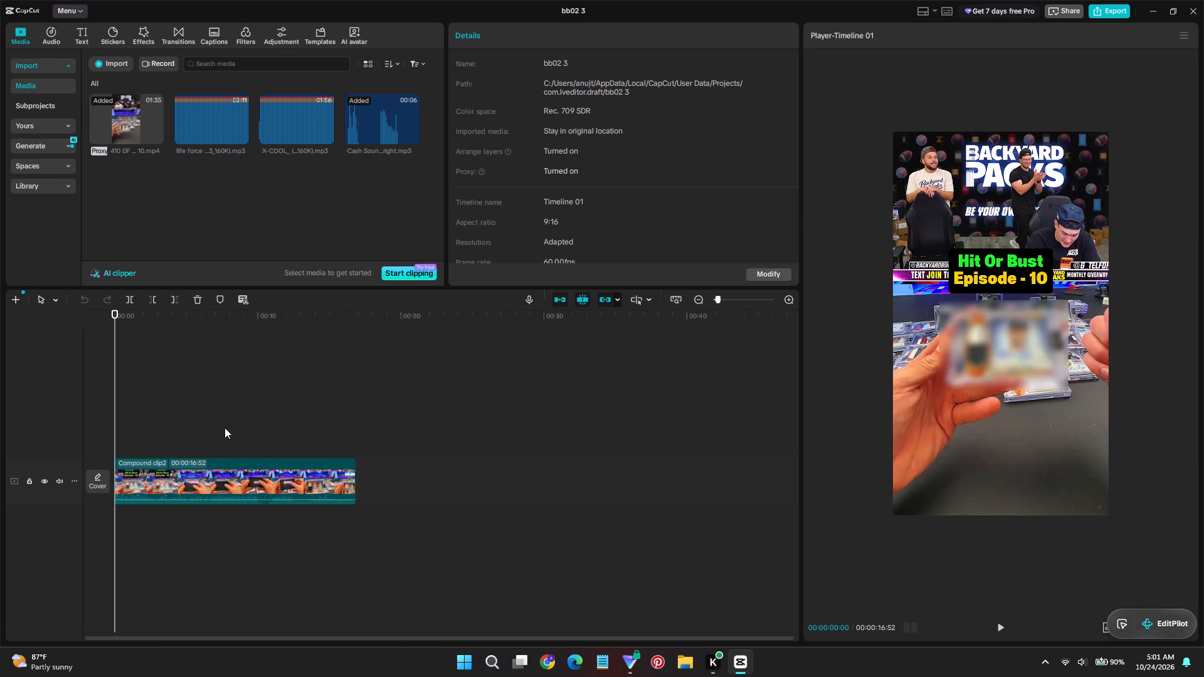
{"action": "scroll", "coordinate": [224, 428], "scroll_direction": "up", "scroll_amount": 6, "text": "ctrl"}
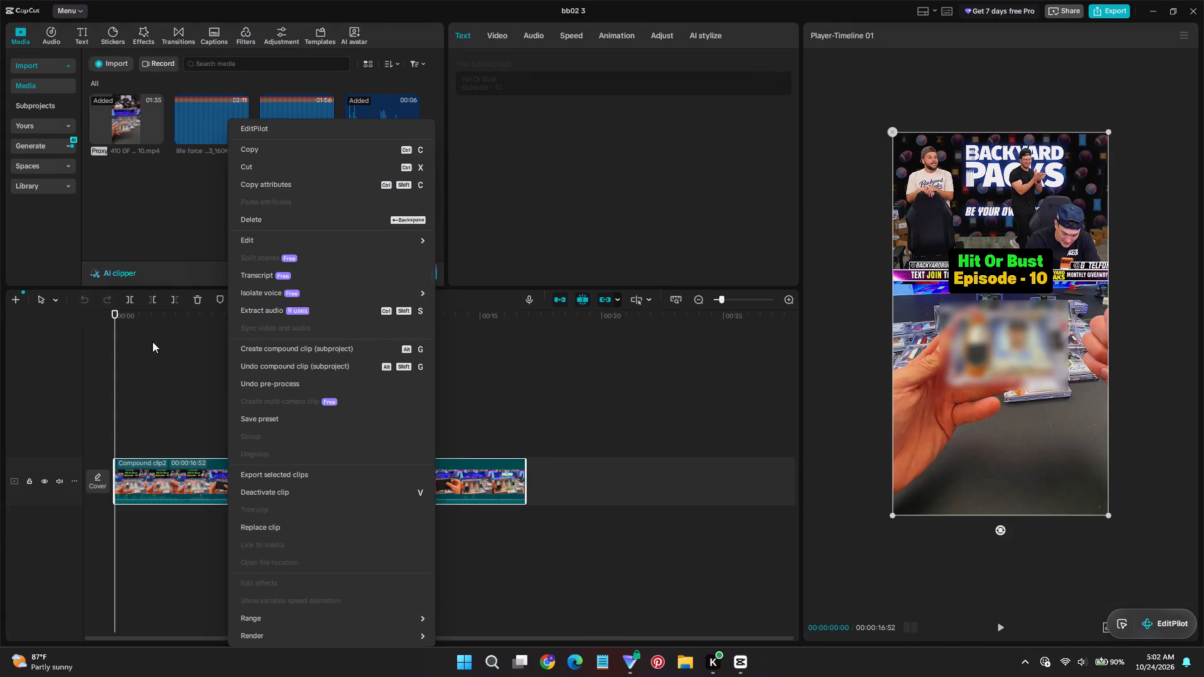
{"action": "left_click", "coordinate": [292, 374]}
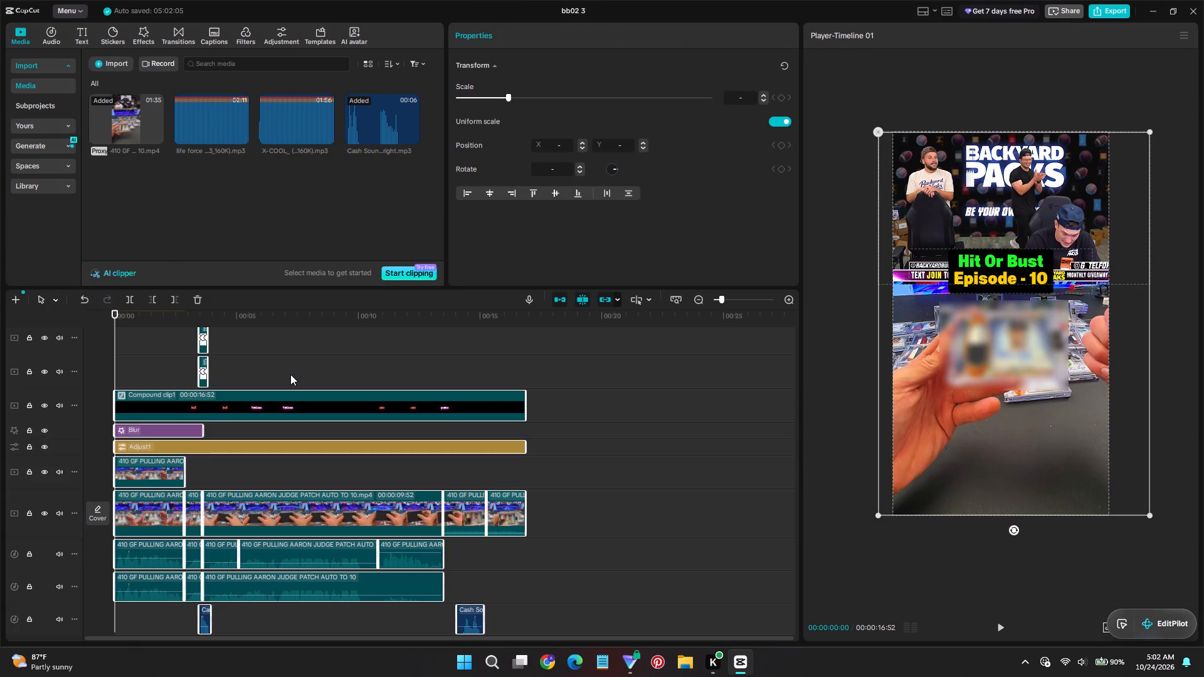
Browse the funk ponk and SFX folders, including background music, for a background track to import.
{"action": "scroll", "coordinate": [267, 336], "scroll_direction": "up", "scroll_amount": 1}
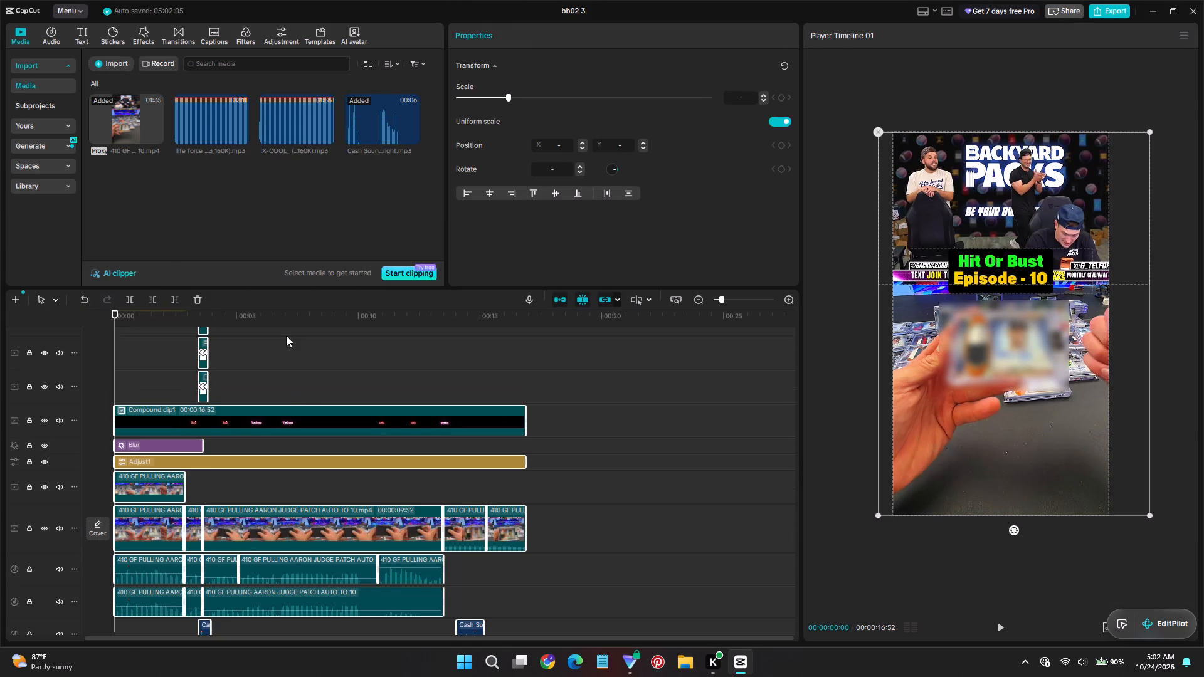
{"action": "left_click", "coordinate": [110, 70]}
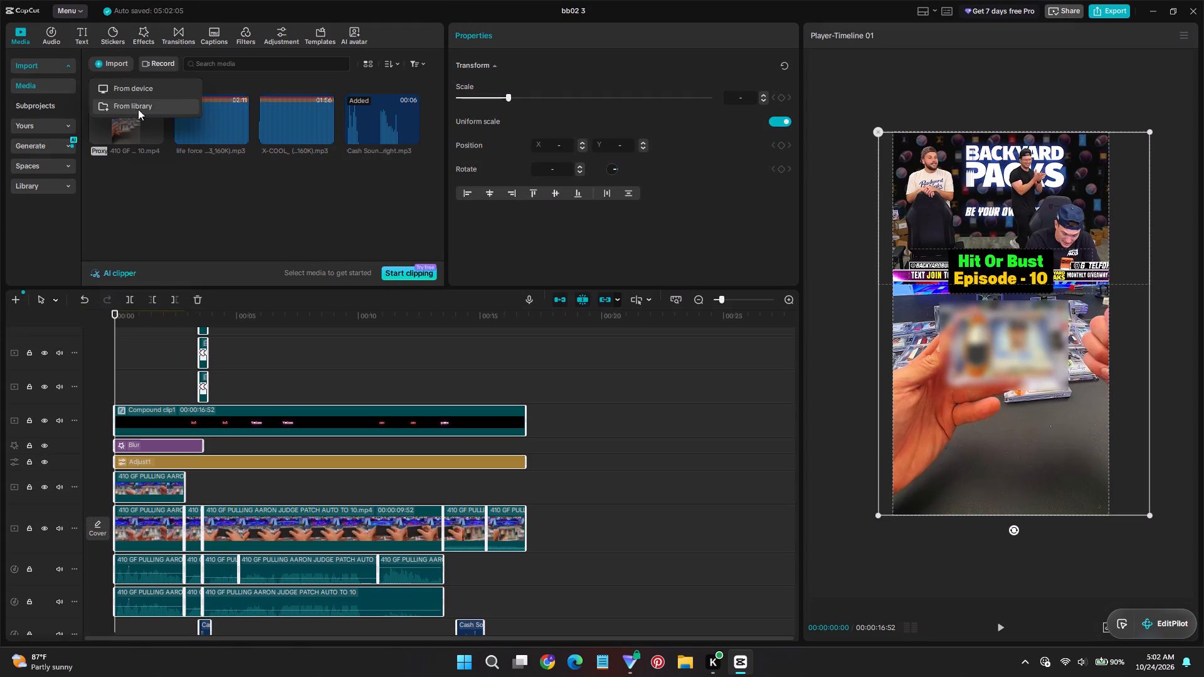
{"action": "left_click", "coordinate": [141, 92]}
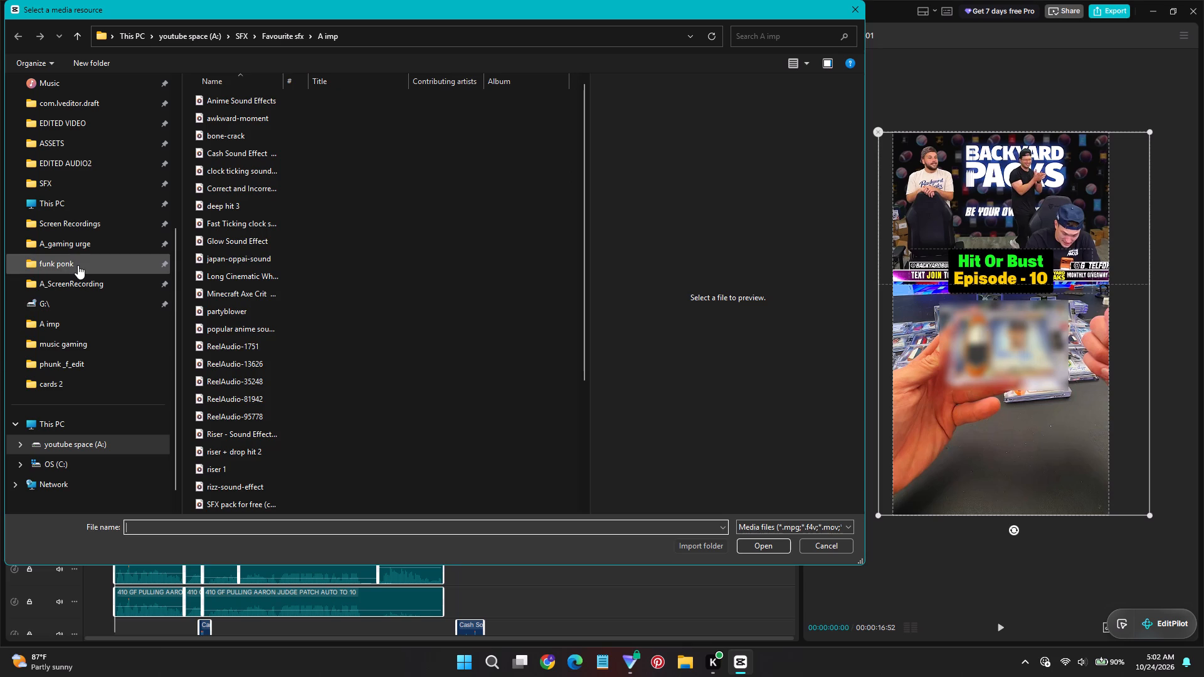
{"action": "left_click", "coordinate": [78, 265]}
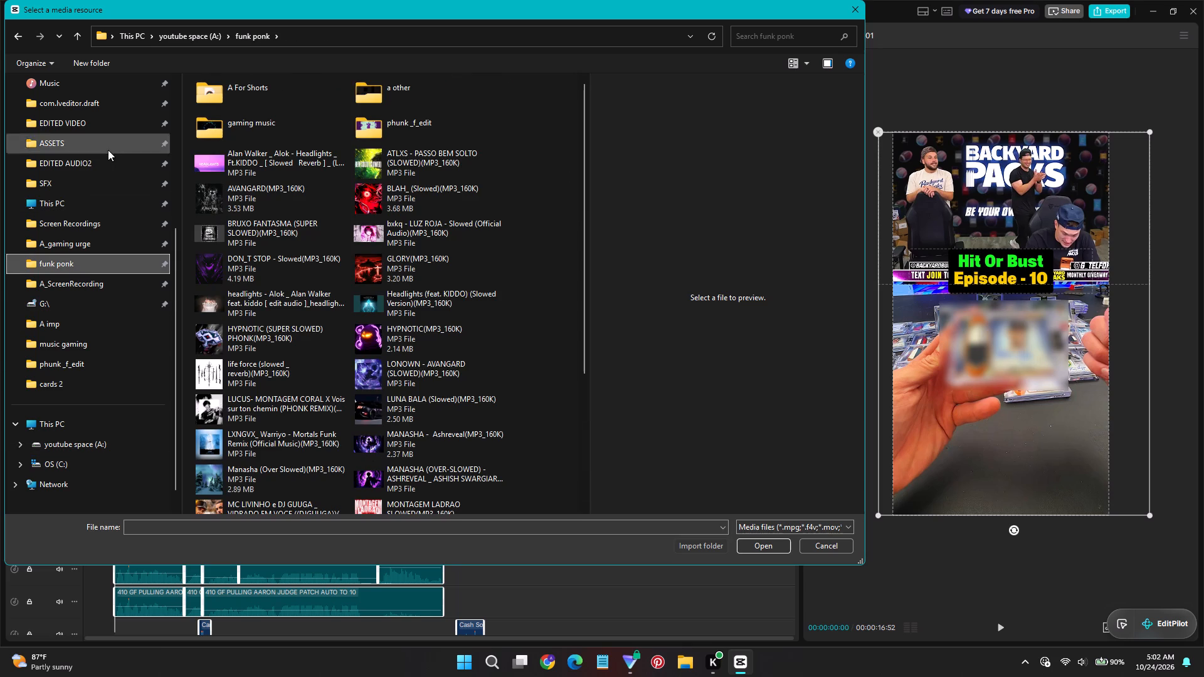
{"action": "left_click", "coordinate": [108, 174]}
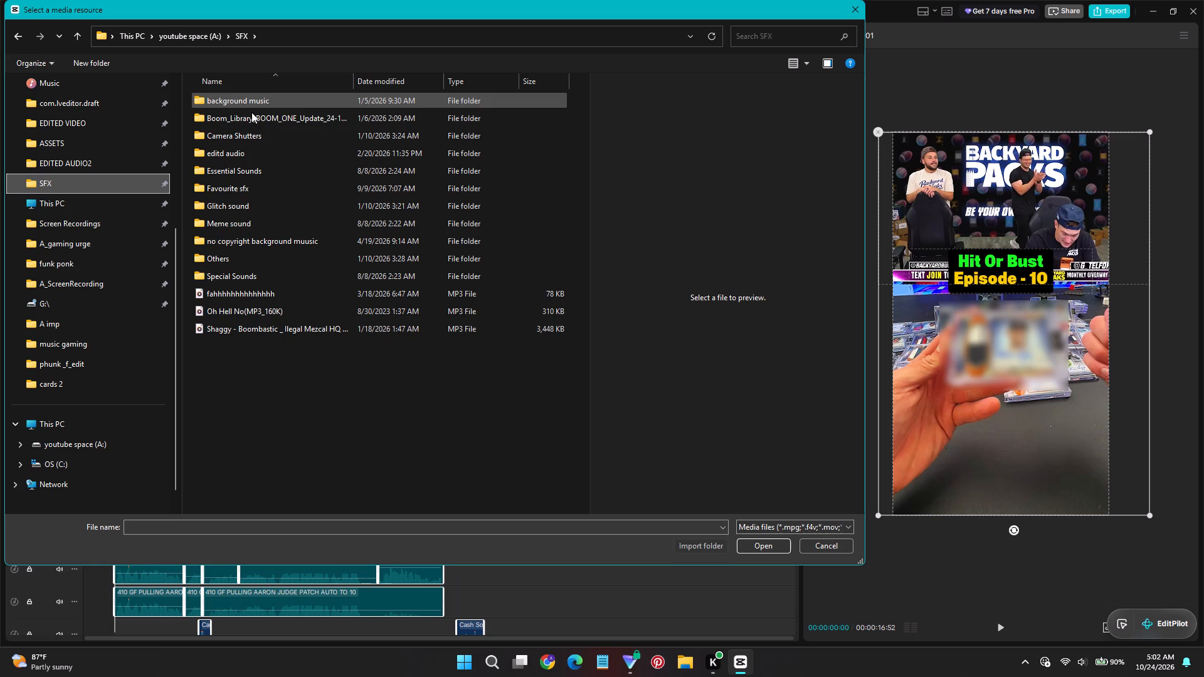
{"action": "left_click", "coordinate": [274, 300]}
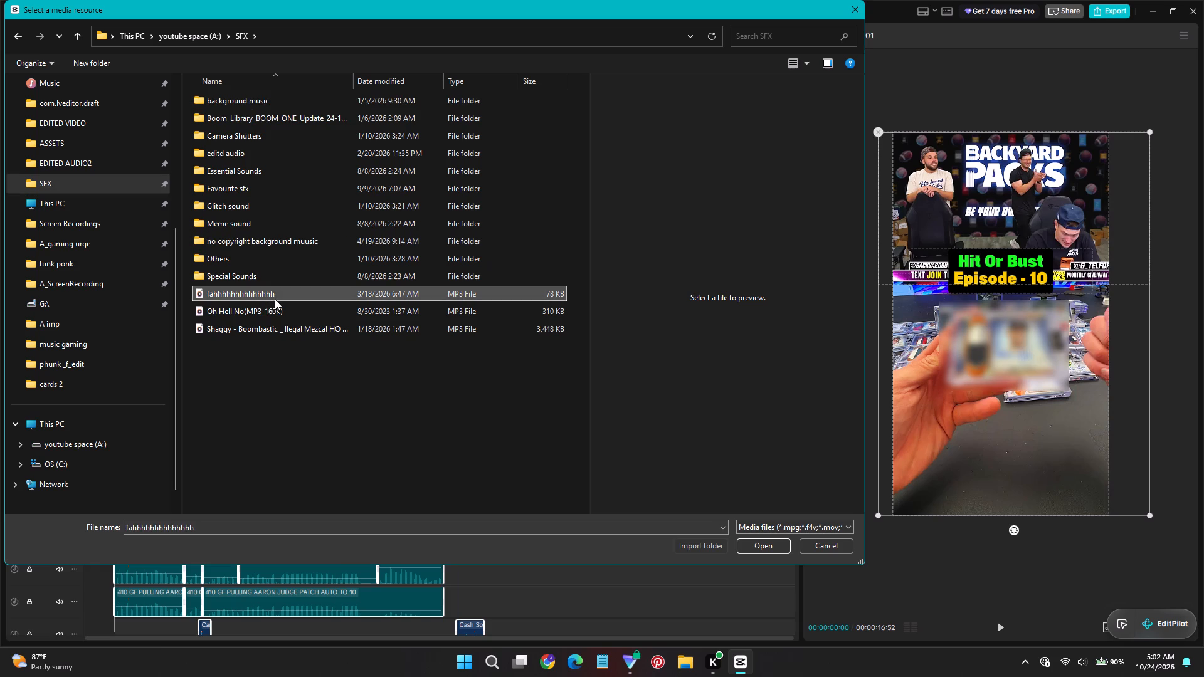
{"action": "left_click", "coordinate": [300, 315]}
{"action": "left_click", "coordinate": [312, 328]}
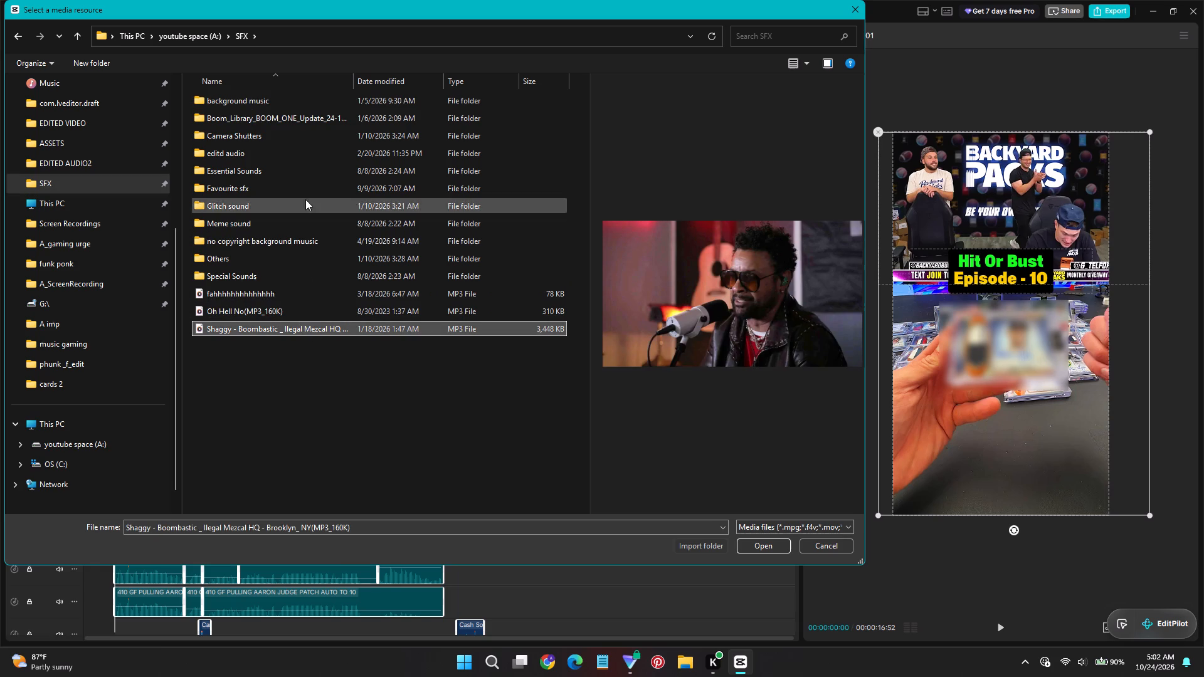
{"action": "left_click", "coordinate": [302, 188]}
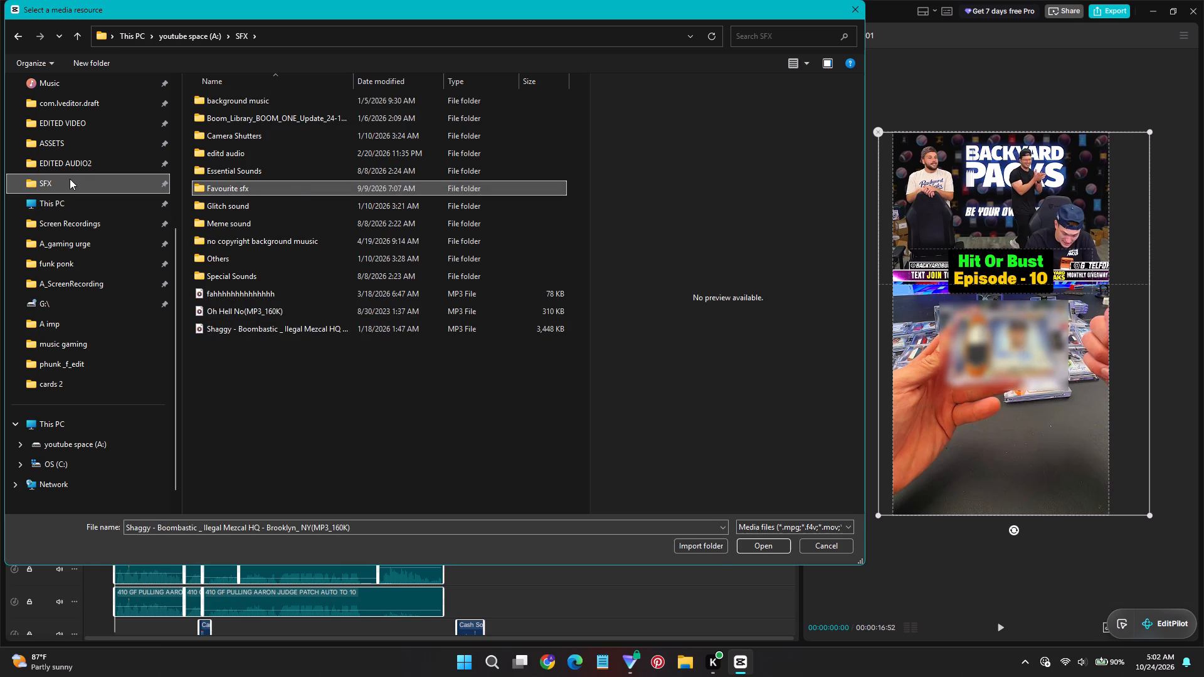
{"action": "double_click", "coordinate": [220, 99]}
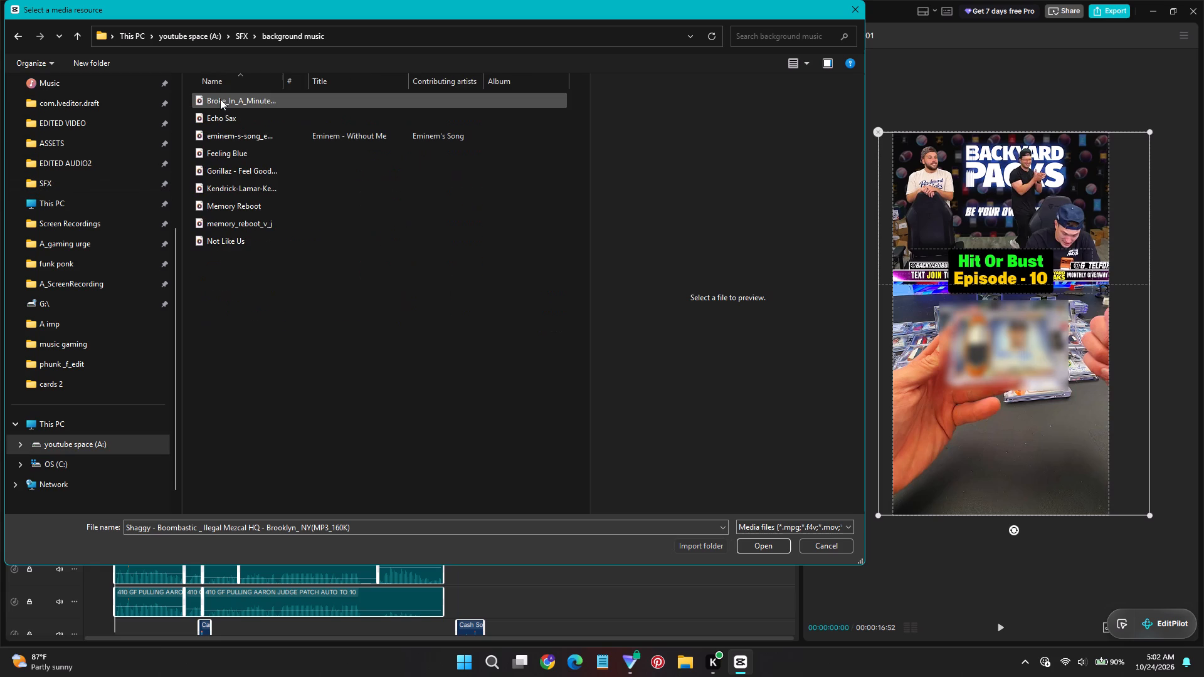
{"action": "left_click", "coordinate": [18, 34]}
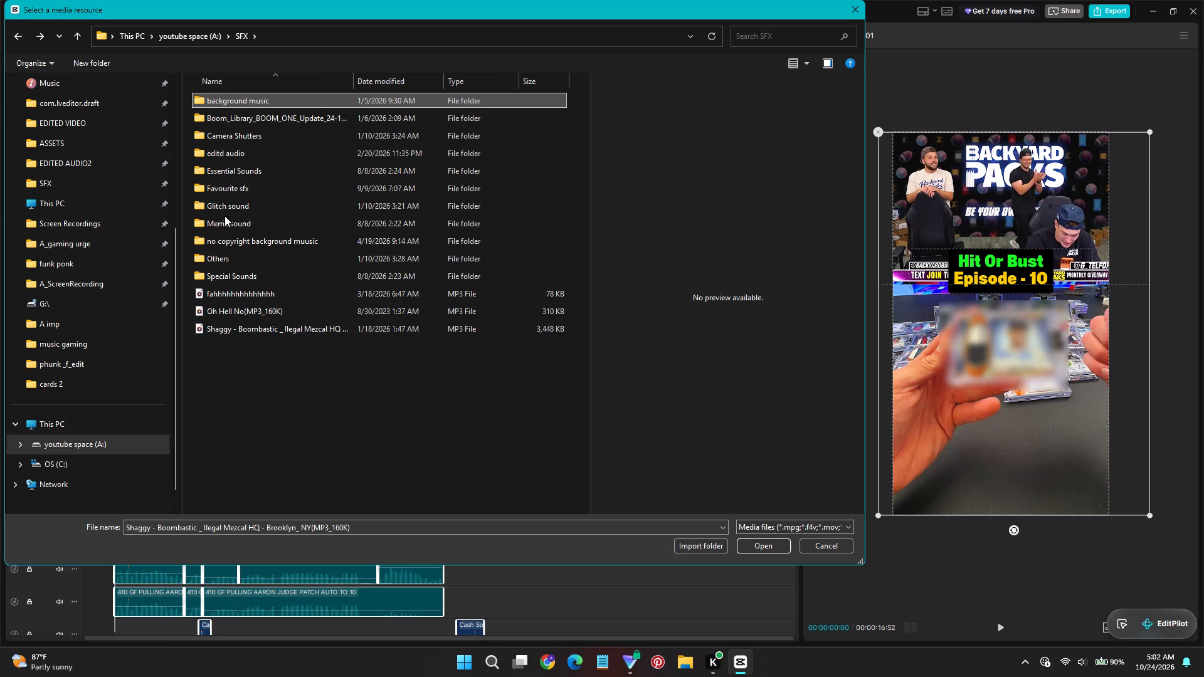
Import the Subway Surfers Main Theme 2012 Original track from funk ponk > gaming music > music gaming.
{"action": "left_click", "coordinate": [98, 262]}
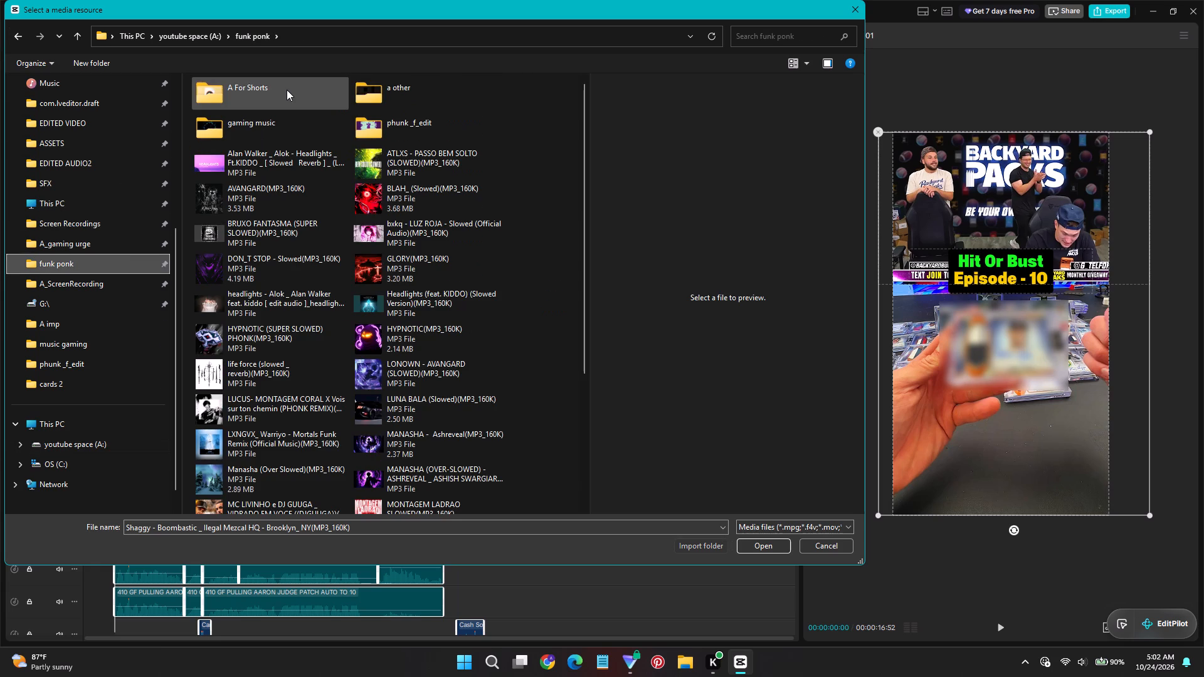
{"action": "left_click", "coordinate": [287, 90]}
{"action": "double_click", "coordinate": [299, 132]}
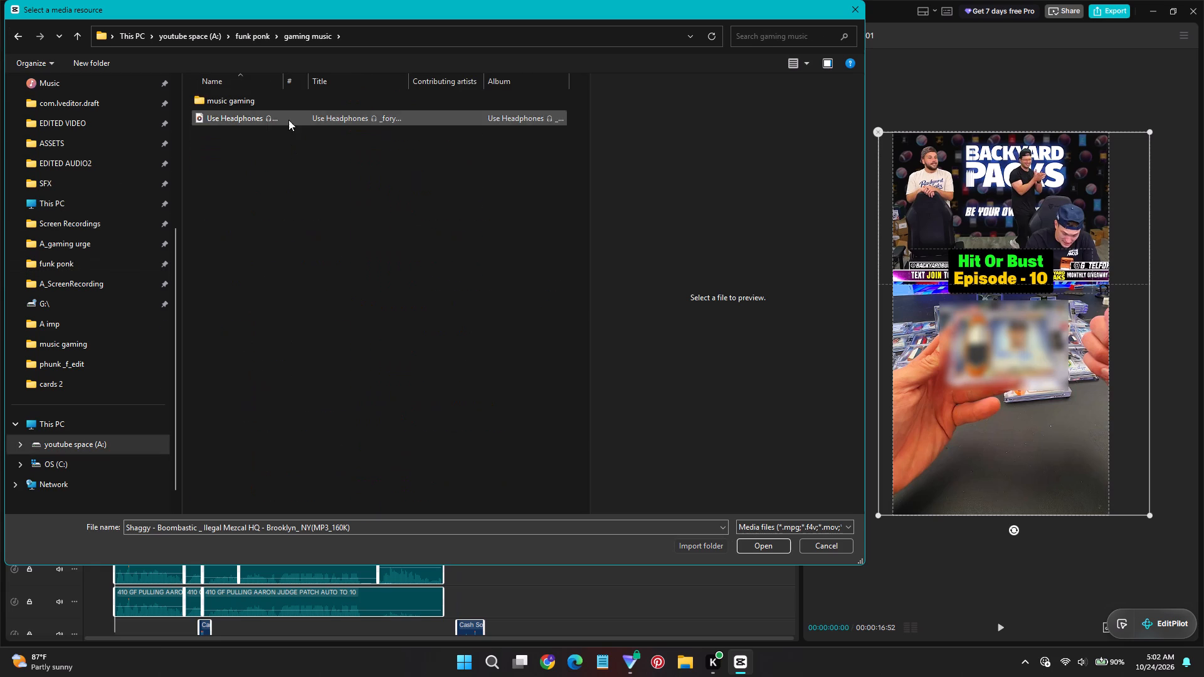
{"action": "double_click", "coordinate": [301, 100]}
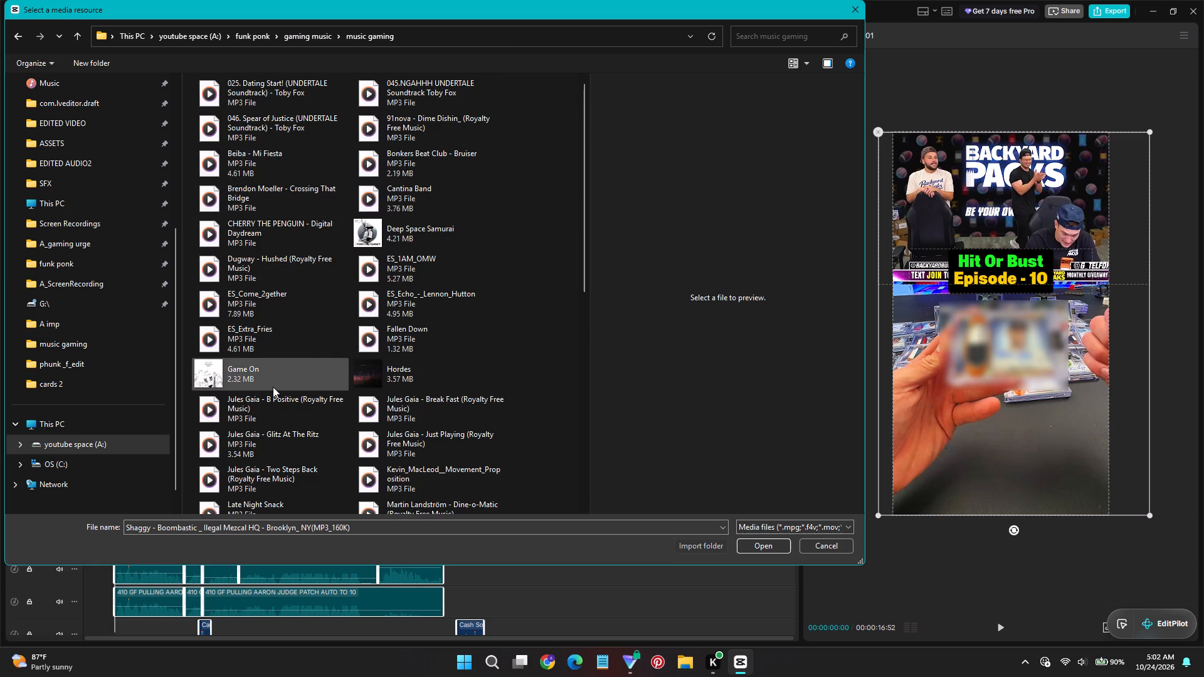
{"action": "scroll", "coordinate": [273, 387], "scroll_direction": "down", "scroll_amount": 1}
{"action": "left_click", "coordinate": [315, 466]}
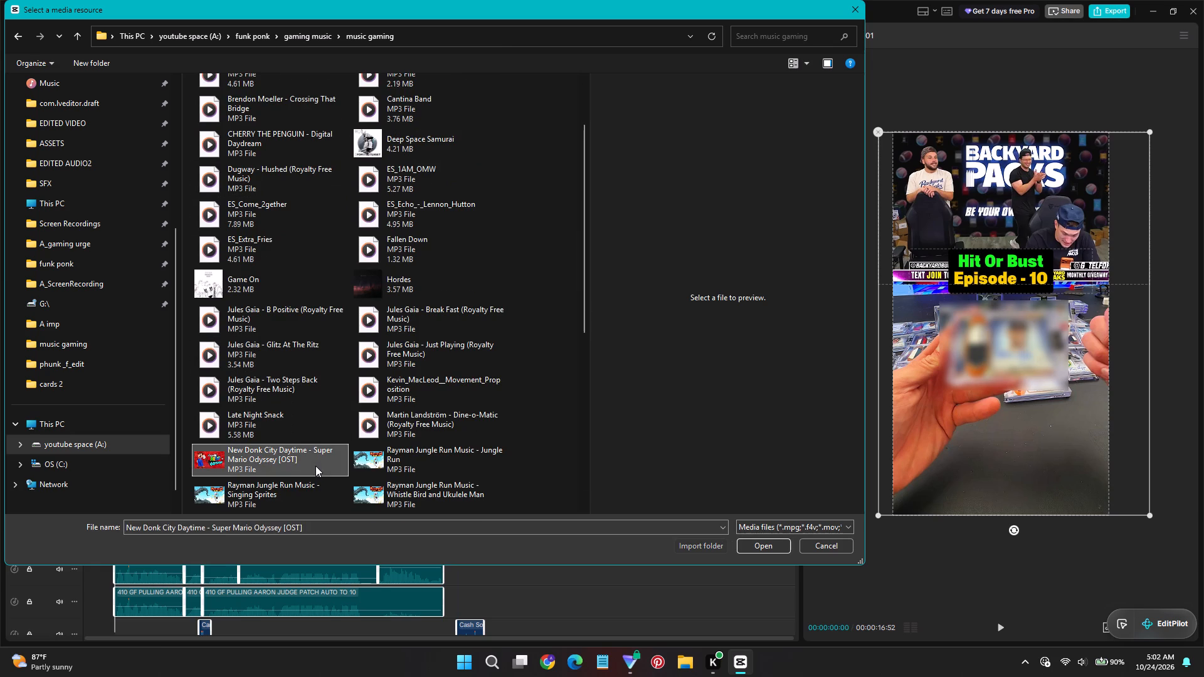
{"action": "left_click", "coordinate": [307, 485]}
{"action": "scroll", "coordinate": [308, 471], "scroll_direction": "down", "scroll_amount": 1}
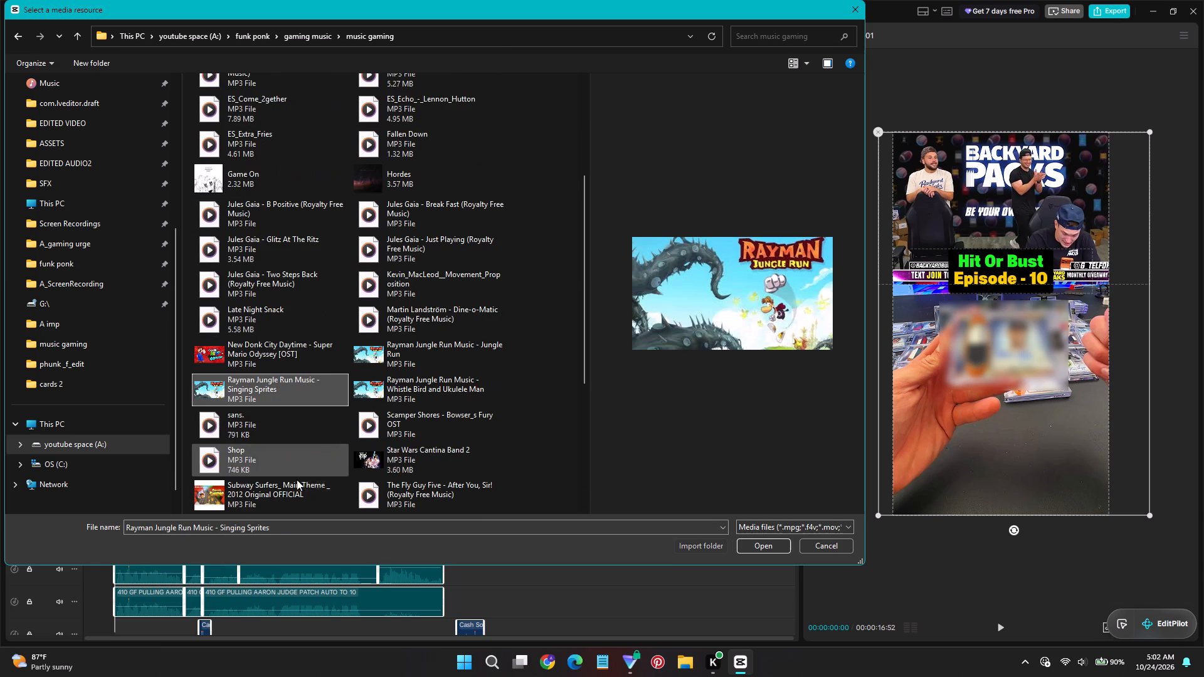
{"action": "left_click", "coordinate": [301, 493]}
{"action": "left_click", "coordinate": [742, 541]}
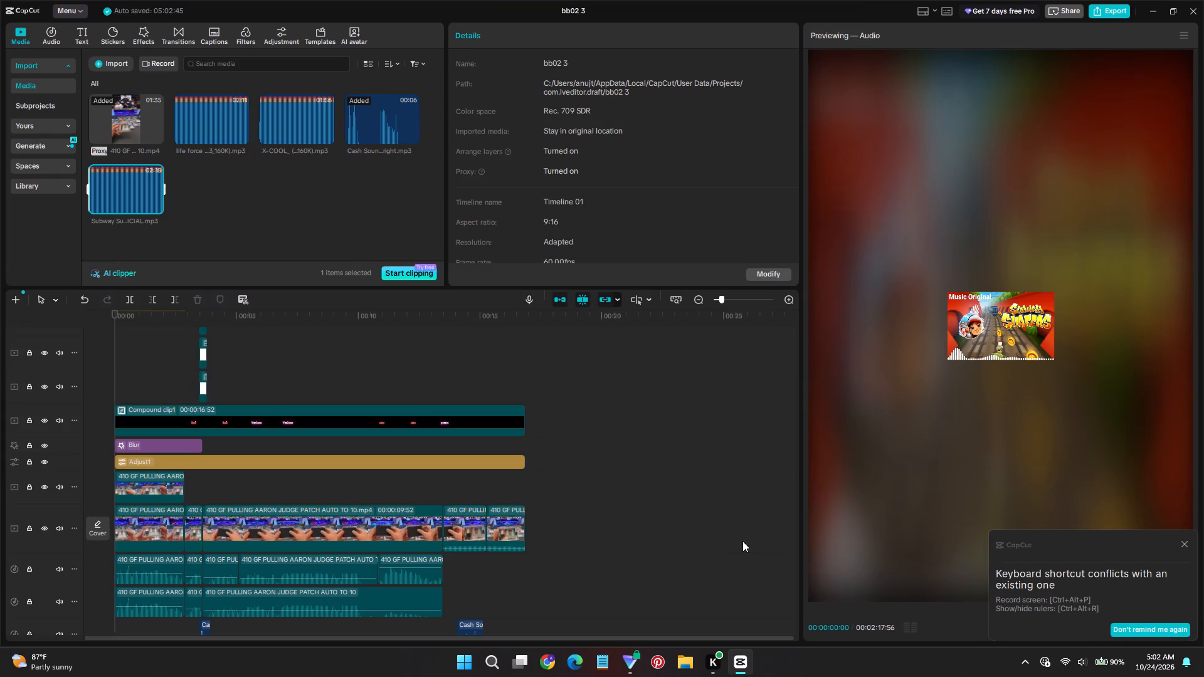
Add the Subway Surfers track to the timeline, starting at 00:00.
{"action": "left_click", "coordinate": [153, 209]}
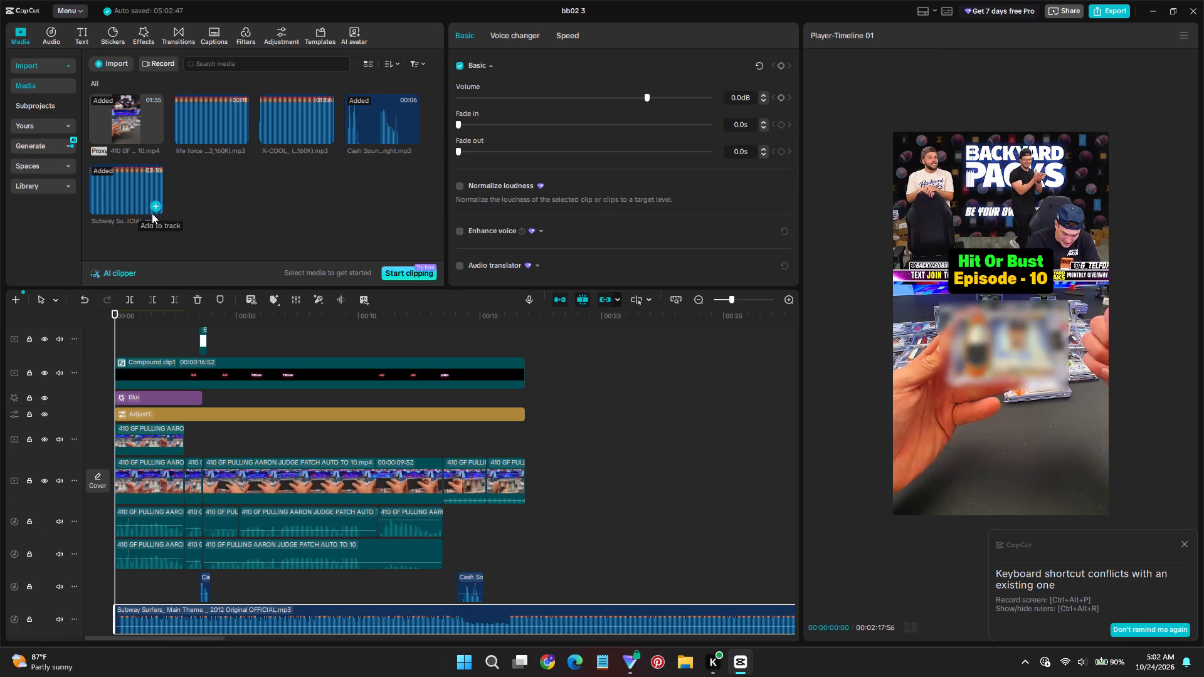
Play the edit and lower the Subway Surfers track's volume to -10.3 dB.
{"action": "key", "text": "space"}
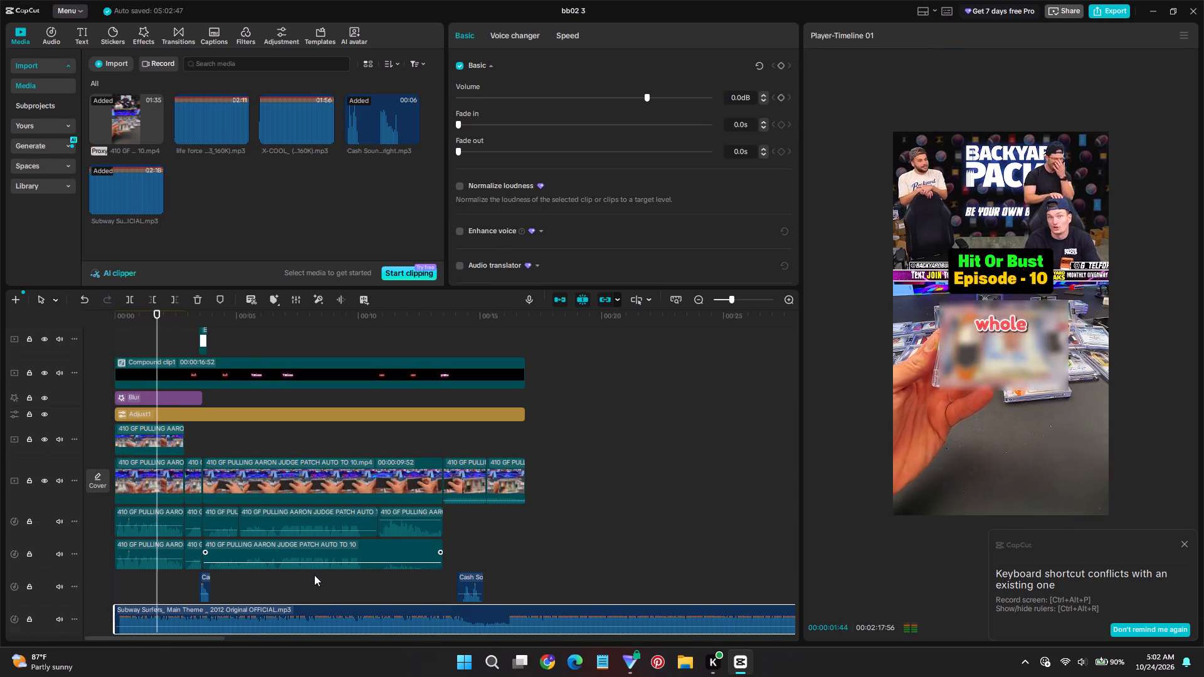
{"action": "left_click", "coordinate": [337, 619]}
{"action": "left_click", "coordinate": [615, 98]}
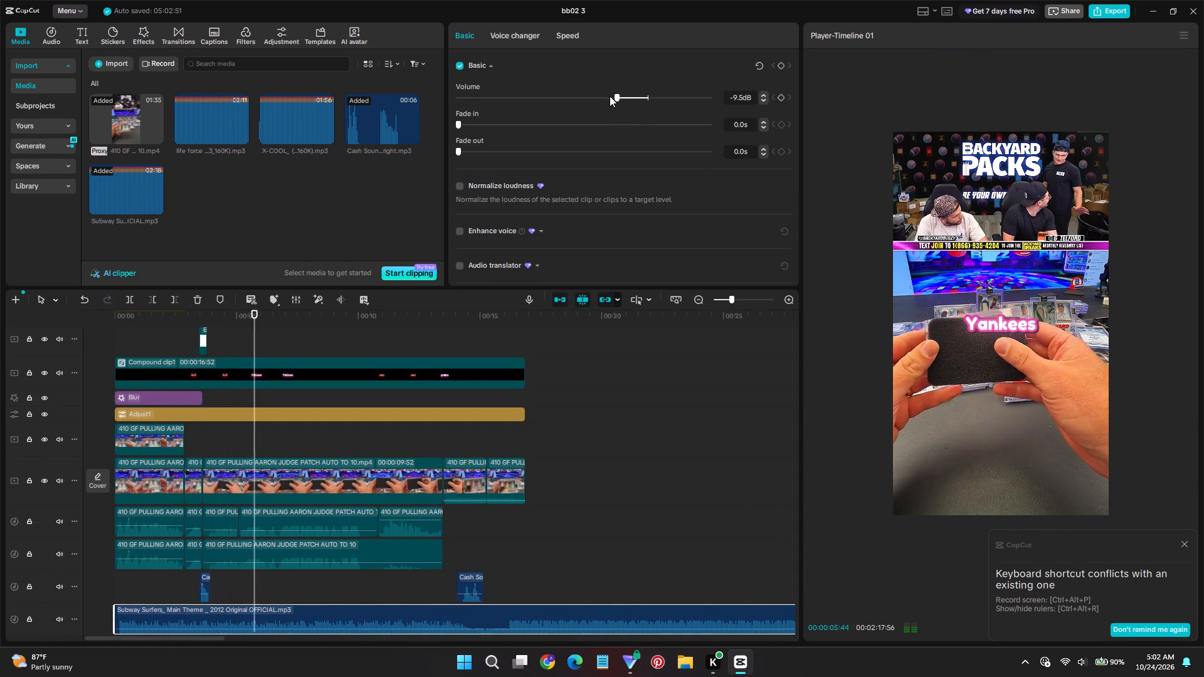
{"action": "left_click", "coordinate": [612, 100]}
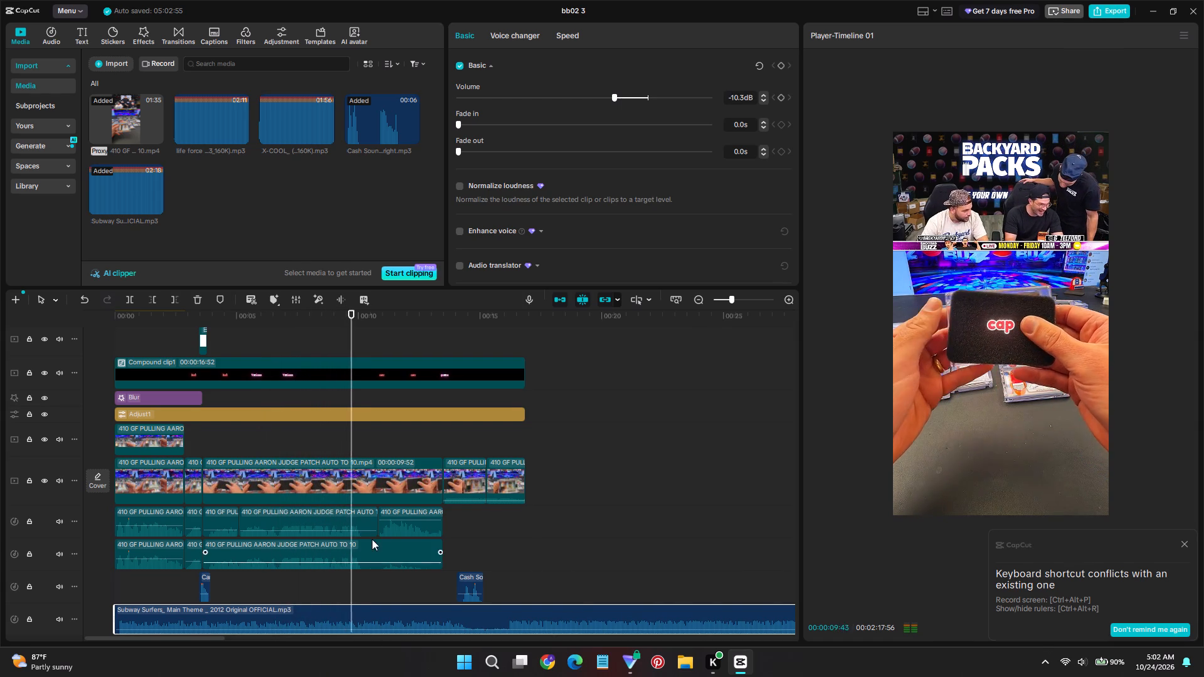
Find the music's beat change near the final clip and trim away the Subway Surfers audio before 00:00:15:25.
{"action": "scroll", "coordinate": [425, 554], "scroll_direction": "up", "scroll_amount": 7, "text": "ctrl"}
{"action": "scroll", "coordinate": [505, 571], "scroll_direction": "down", "scroll_amount": 5}
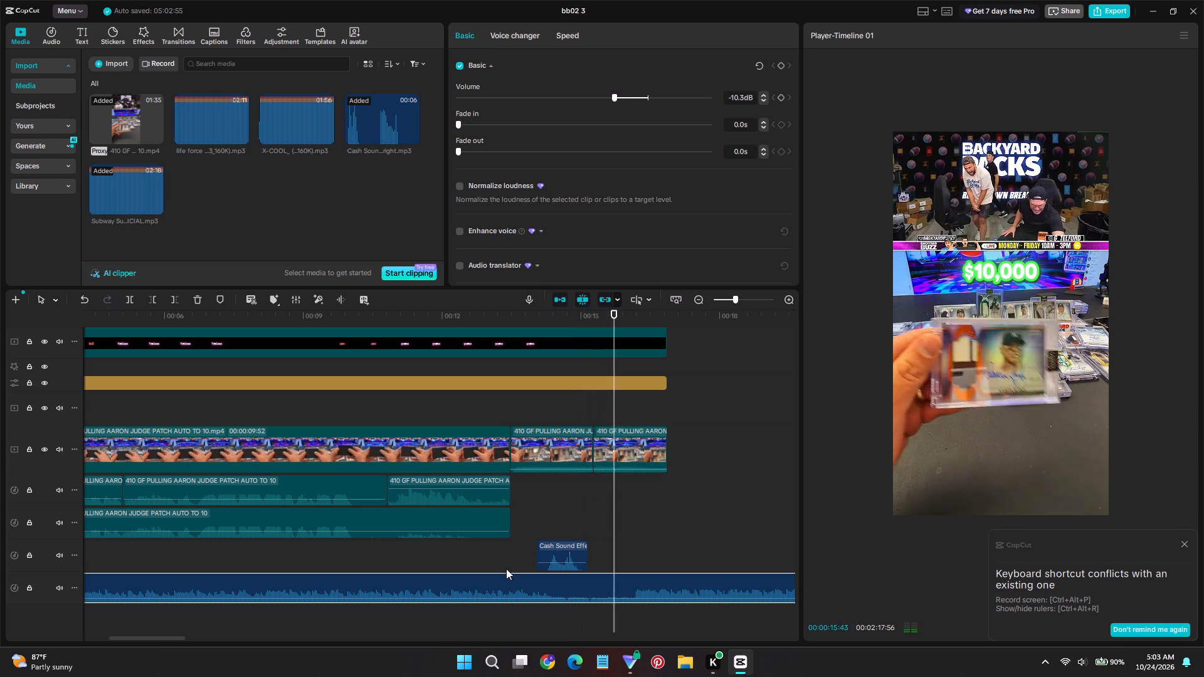
{"action": "left_click", "coordinate": [633, 619]}
{"action": "key", "text": "space"}
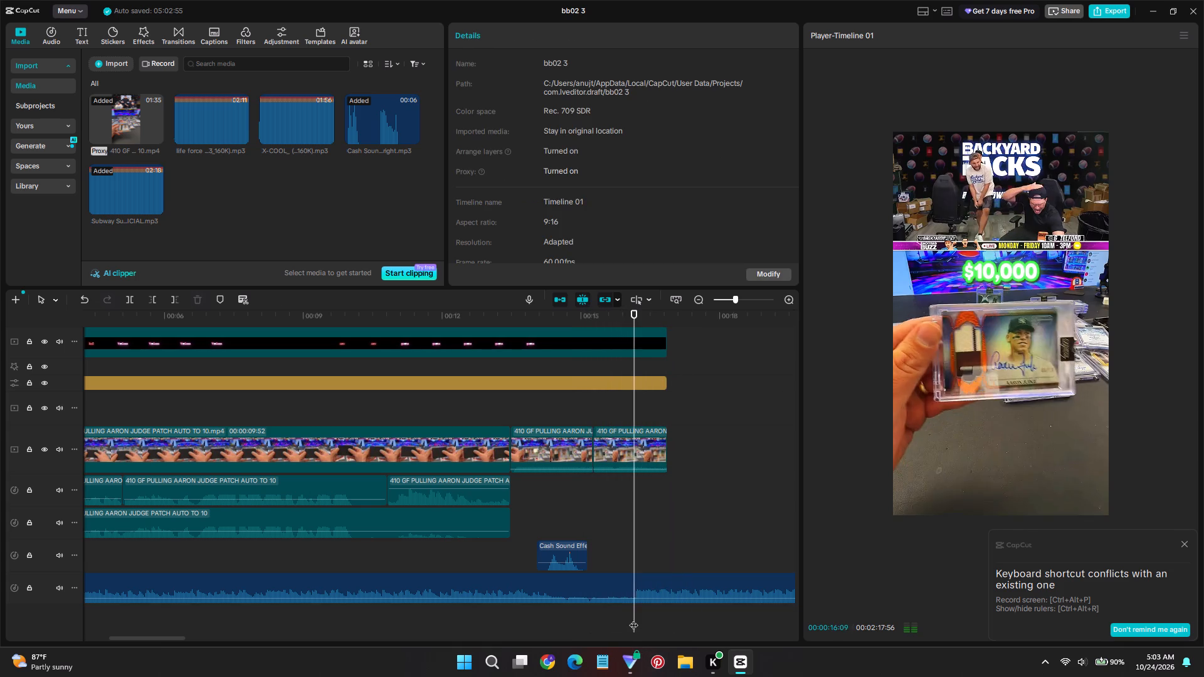
{"action": "left_click", "coordinate": [633, 619]}
{"action": "left_click", "coordinate": [600, 614]}
{"action": "left_click", "coordinate": [601, 599]}
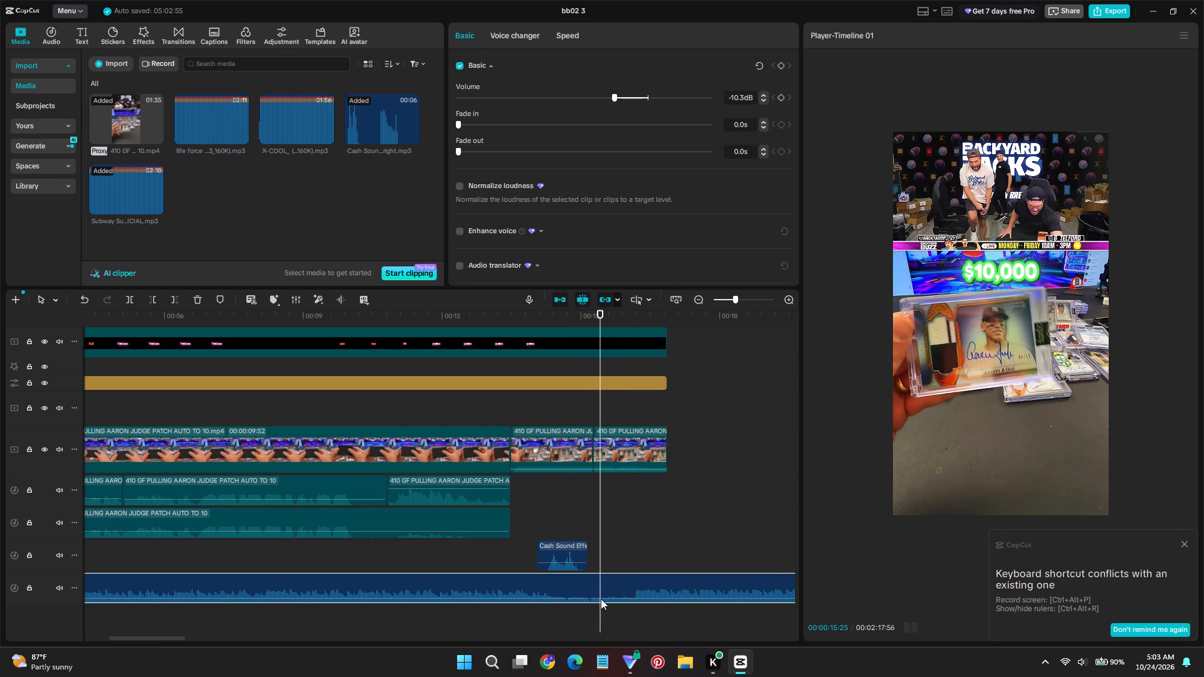
{"action": "key", "text": "q"}
Move the trimmed Subway Surfers clip earlier so its louder section begins at the card reveal at 00:00:13:06.
{"action": "left_click_drag", "start_coordinate": [707, 585], "coordinate": [581, 568]}
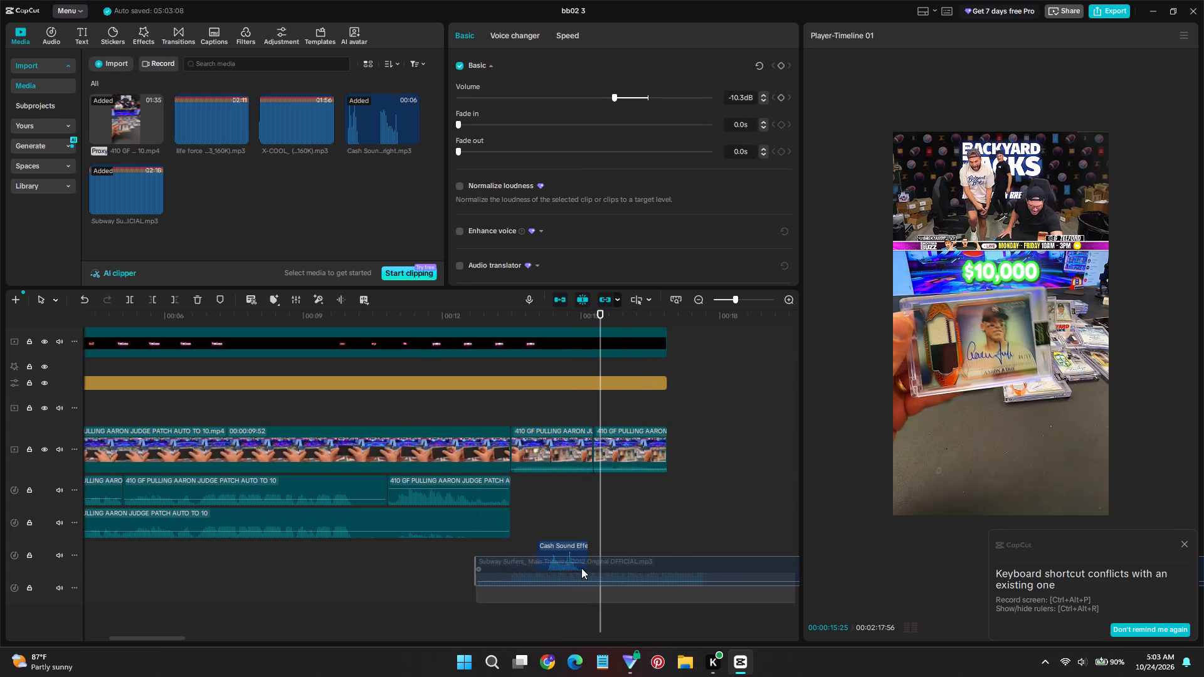
{"action": "left_click_drag", "start_coordinate": [581, 568], "coordinate": [581, 568]}
{"action": "scroll", "coordinate": [517, 579], "scroll_direction": "up", "scroll_amount": 10, "text": "ctrl"}
{"action": "left_click", "coordinate": [372, 566]}
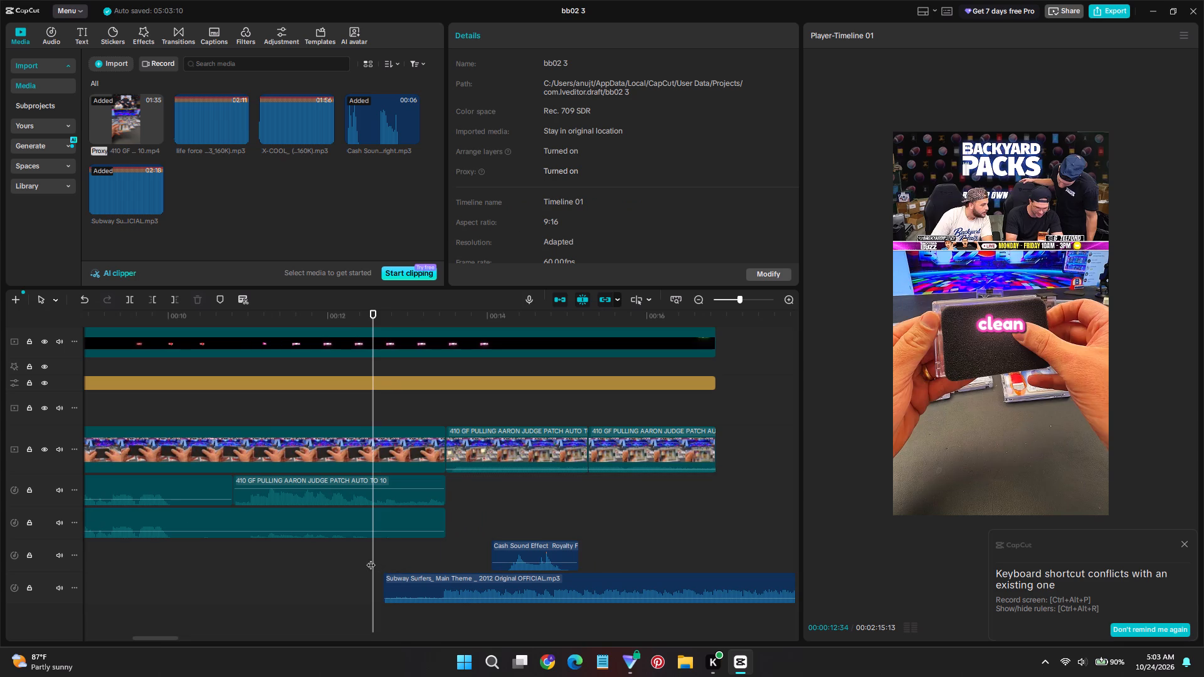
{"action": "left_click_drag", "start_coordinate": [371, 559], "coordinate": [406, 565]}
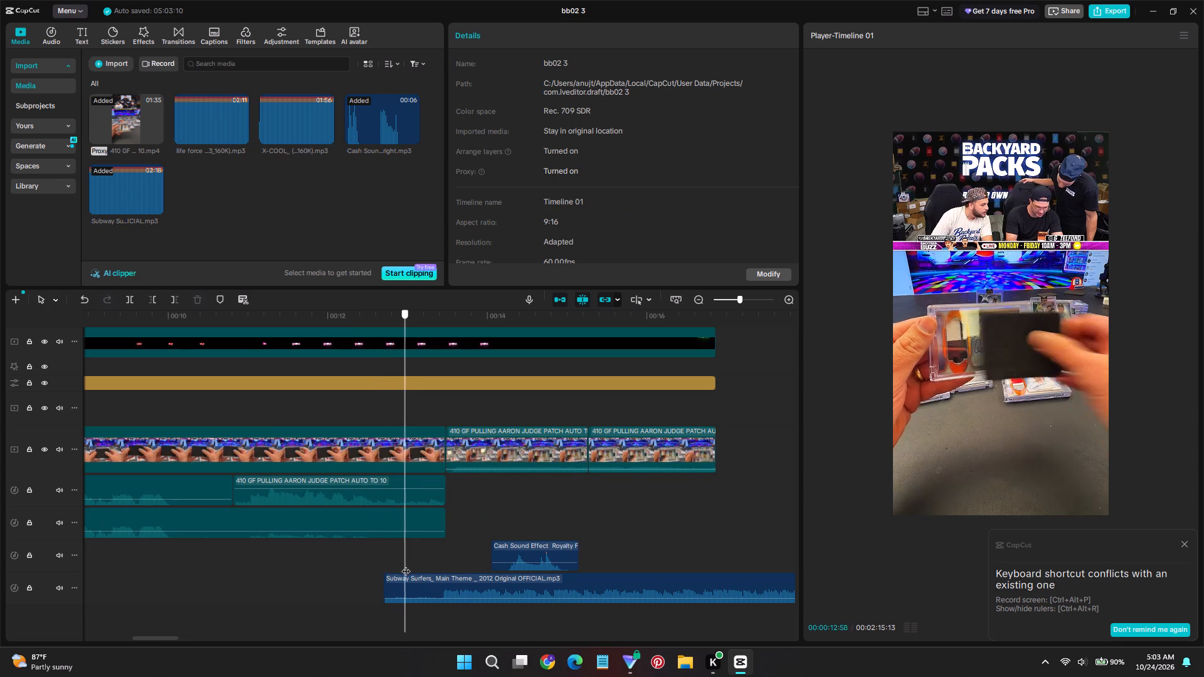
{"action": "left_click_drag", "start_coordinate": [406, 565], "coordinate": [415, 567]}
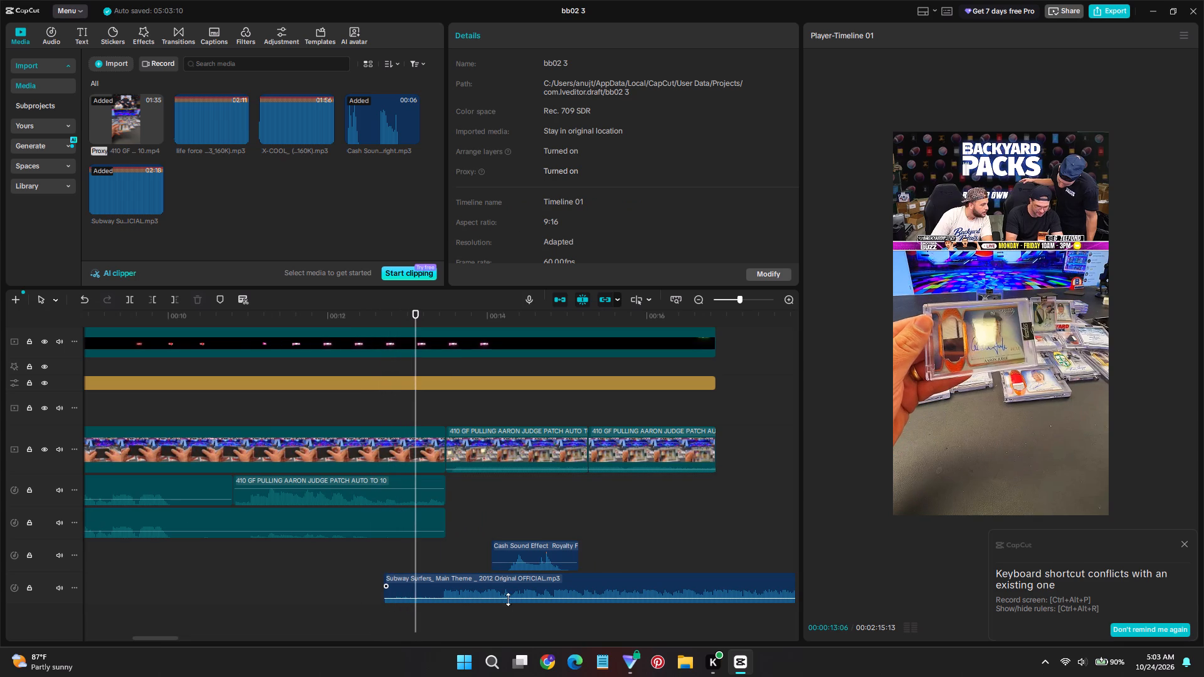
{"action": "left_click_drag", "start_coordinate": [507, 588], "coordinate": [478, 585]}
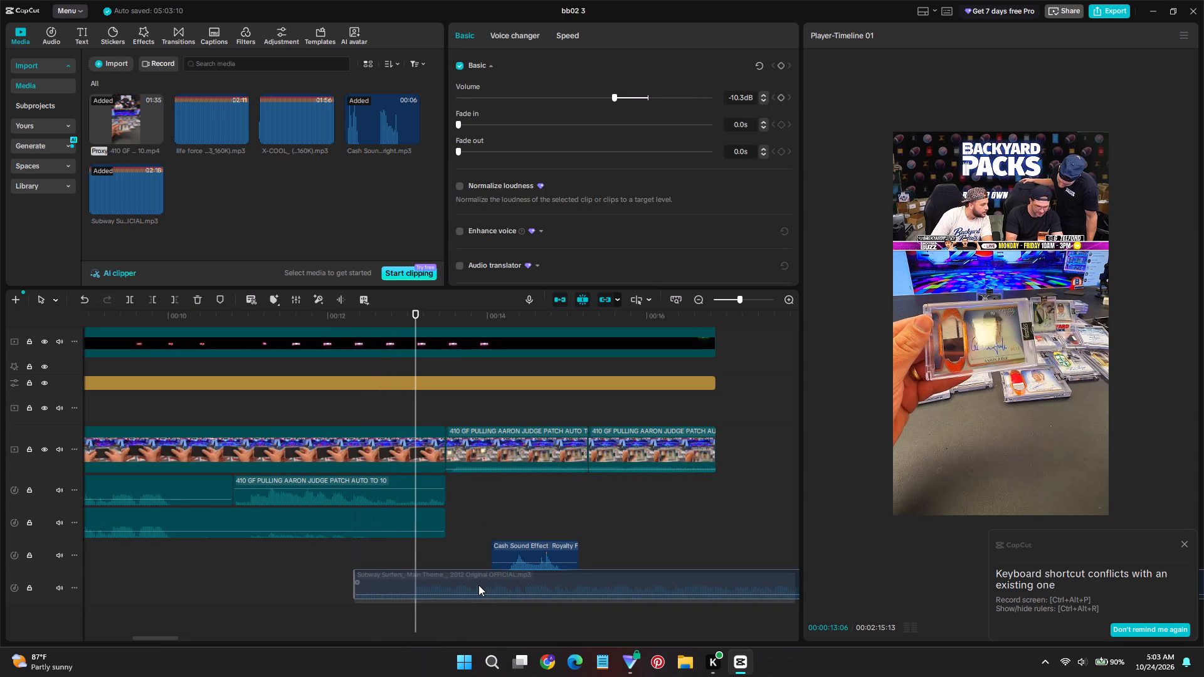
{"action": "left_click_drag", "start_coordinate": [478, 585], "coordinate": [477, 585]}
Extend the start of the Subway Surfers clip back to the beginning of the timeline.
{"action": "left_click_drag", "start_coordinate": [350, 593], "coordinate": [0, 568]}
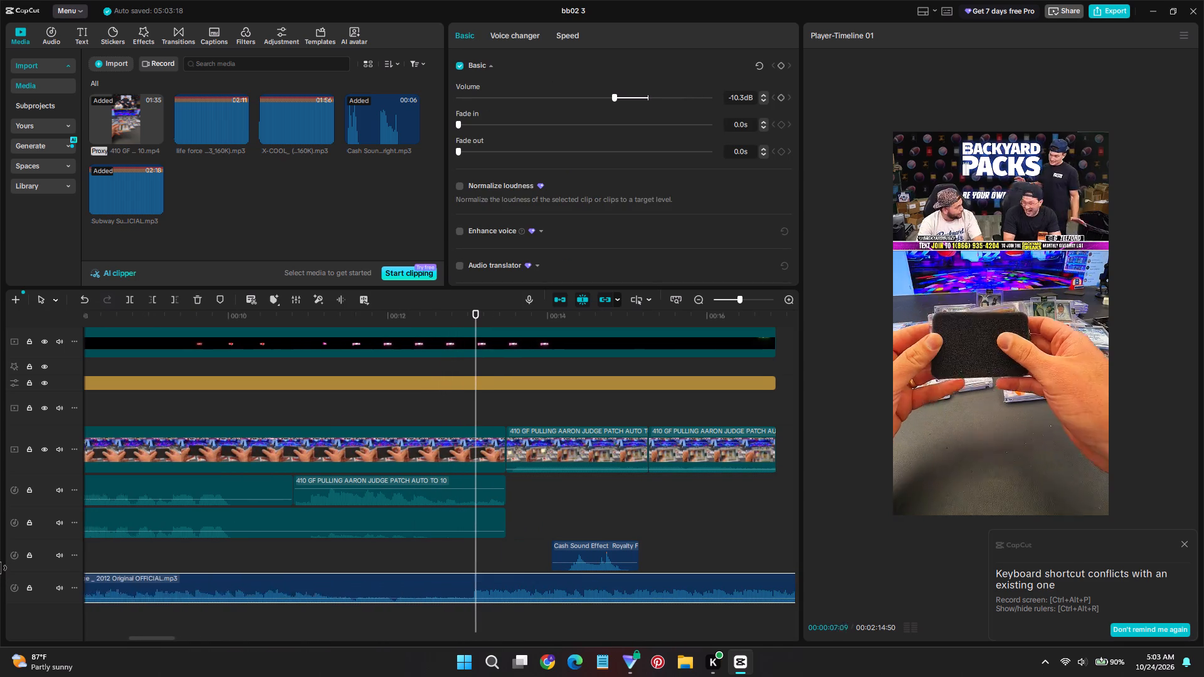
{"action": "left_click_drag", "start_coordinate": [0, 568], "coordinate": [0, 545]}
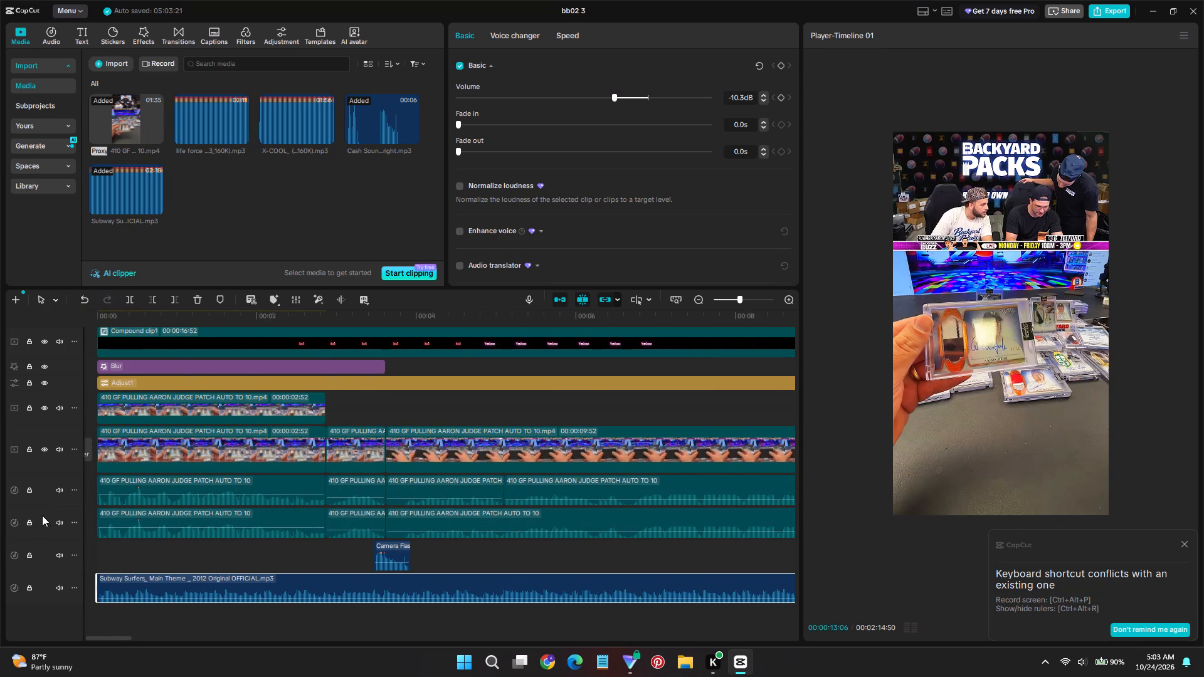
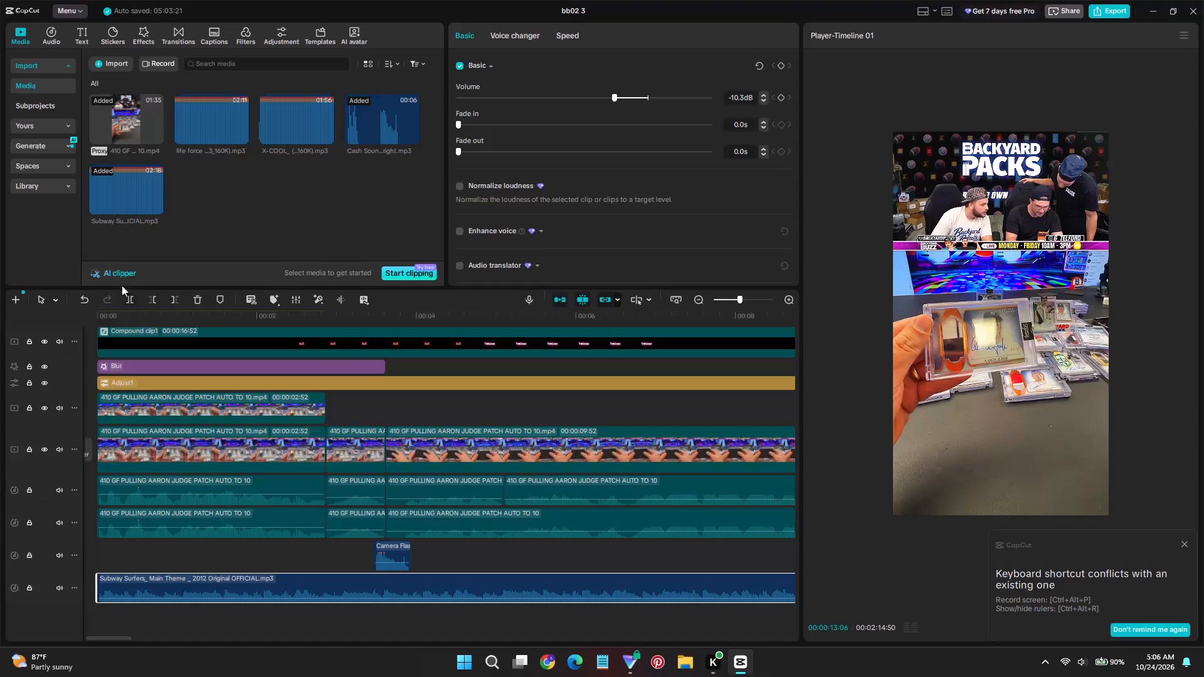
Play the edit from the beginning and replay the section before the card reveal to check the music and captions.
{"action": "left_click_drag", "start_coordinate": [119, 318], "coordinate": [67, 315]}
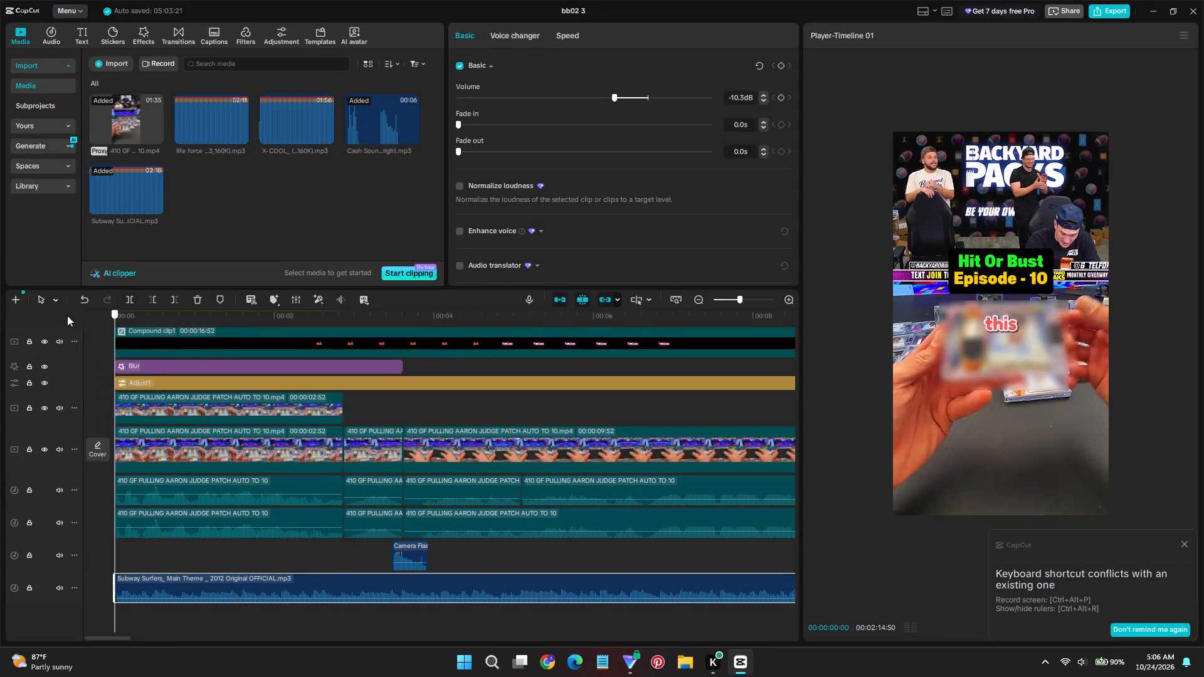
{"action": "left_click_drag", "start_coordinate": [67, 315], "coordinate": [65, 315]}
{"action": "key", "text": "space"}
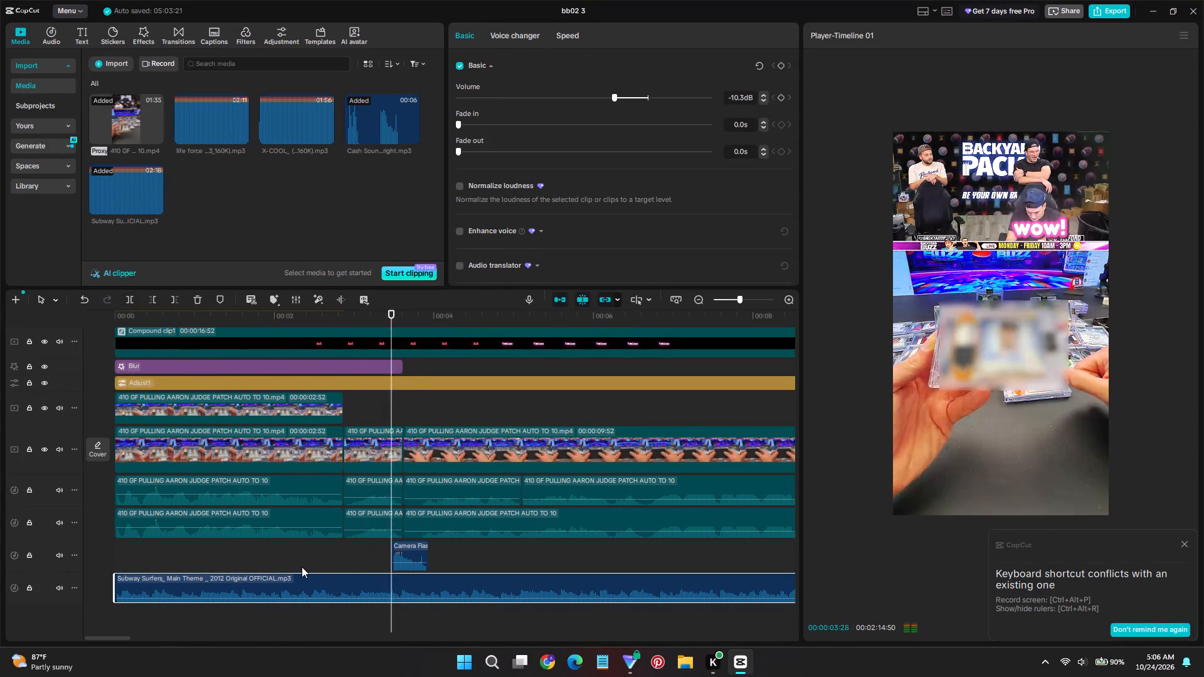
{"action": "left_click", "coordinate": [304, 549]}
{"action": "key", "text": "space"}
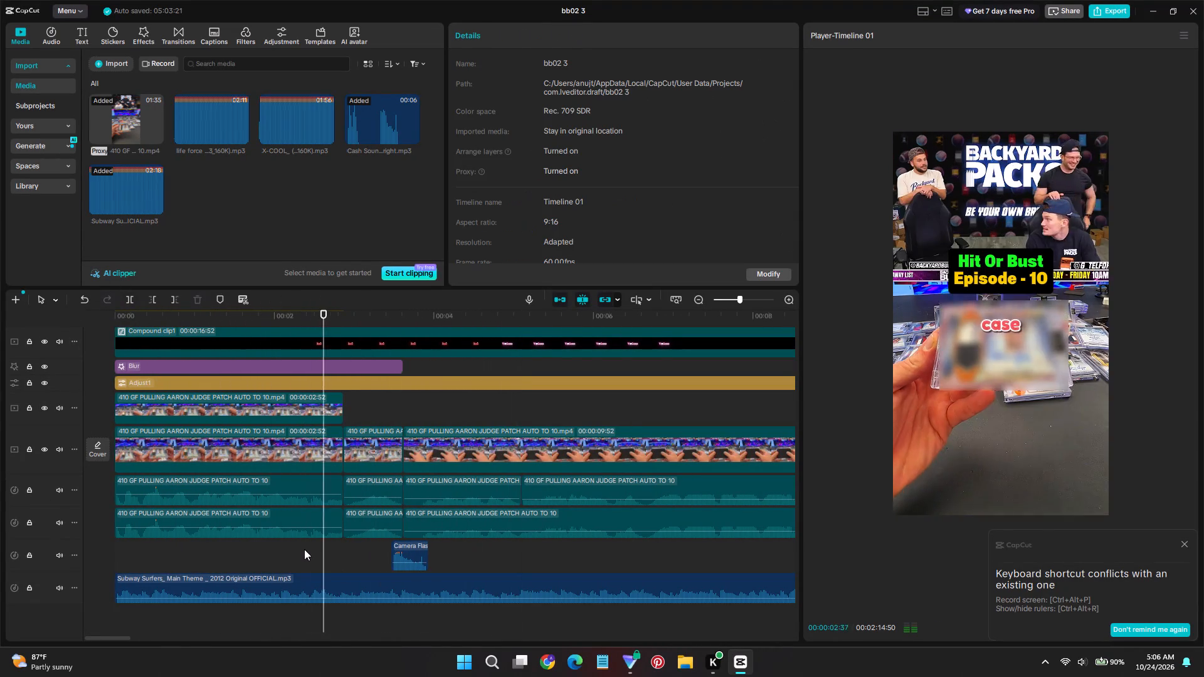
{"action": "left_click", "coordinate": [179, 540]}
{"action": "key", "text": "space"}
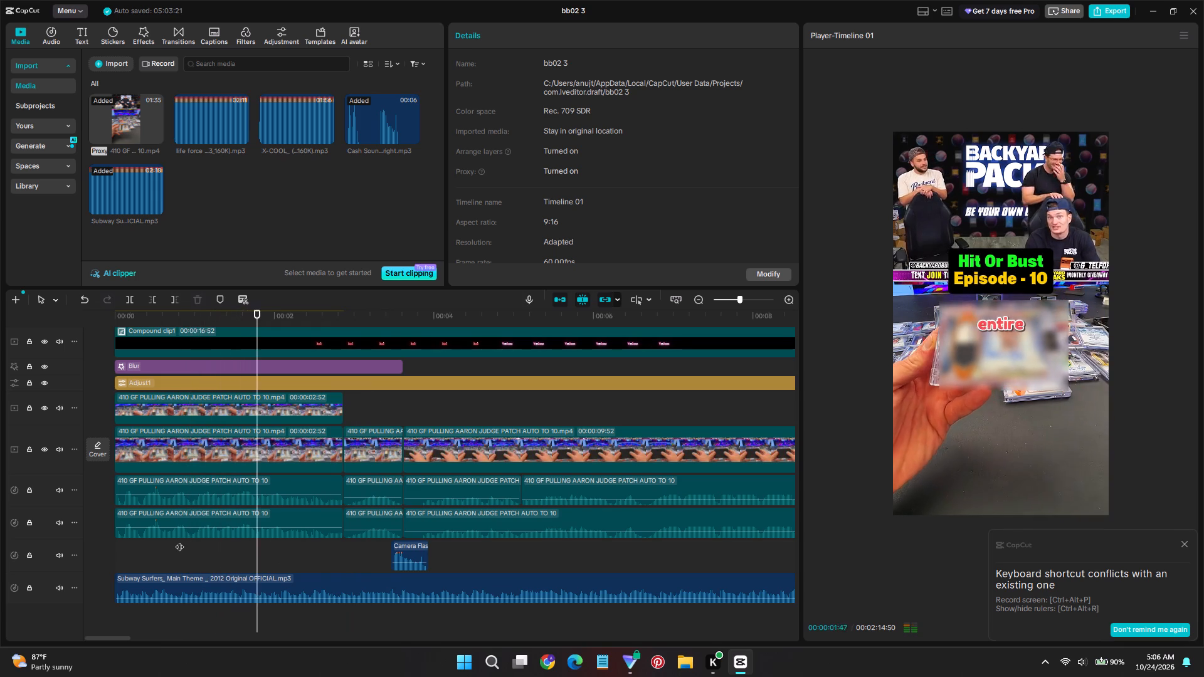
{"action": "left_click", "coordinate": [112, 557]}
{"action": "left_click", "coordinate": [124, 557]}
{"action": "left_click_drag", "start_coordinate": [124, 557], "coordinate": [115, 557]}
{"action": "key", "text": "space"}
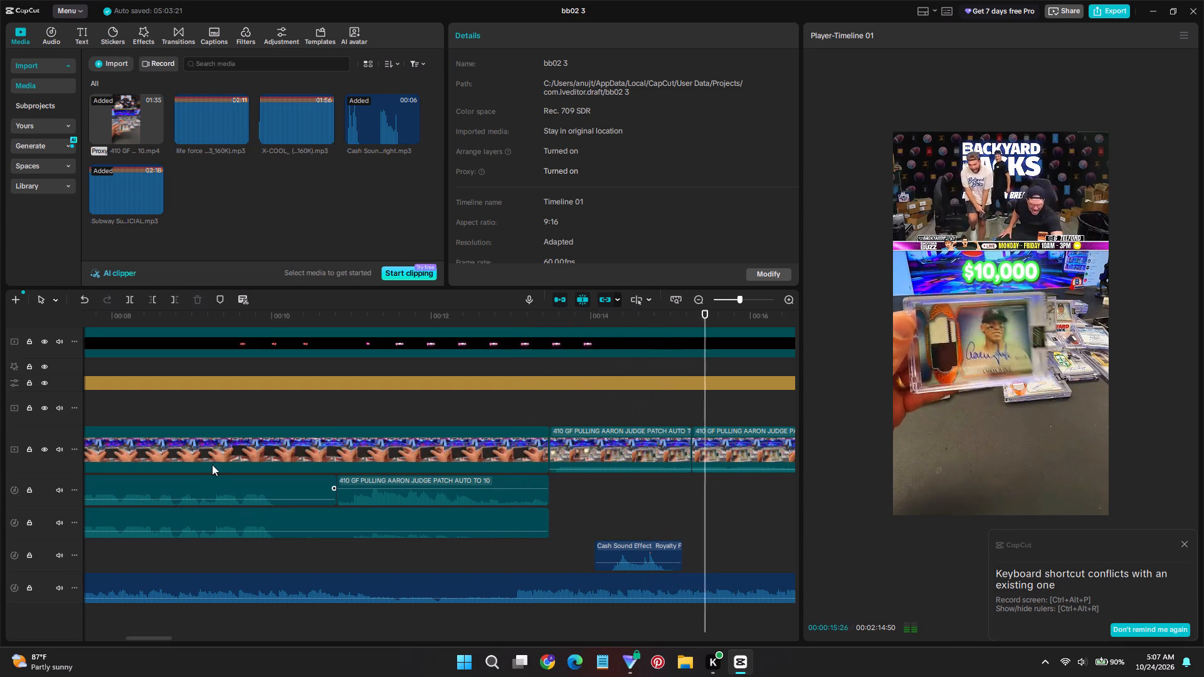
{"action": "left_click", "coordinate": [317, 411]}
{"action": "key", "text": "space"}
{"action": "key", "text": "space"}
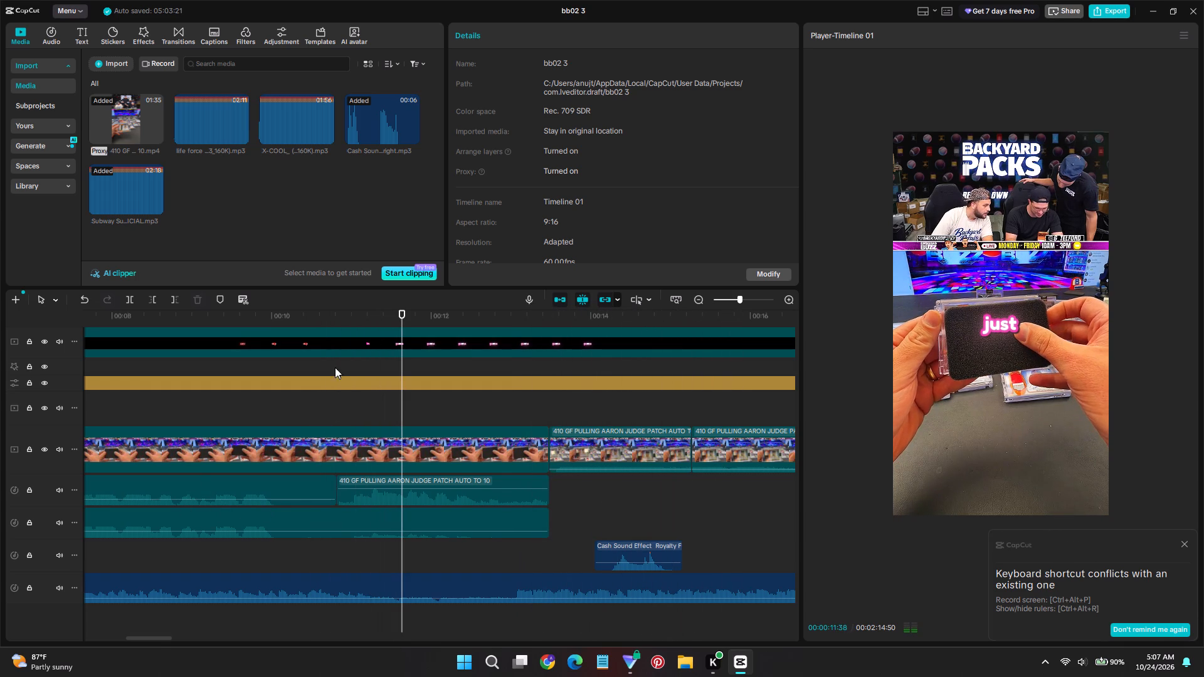
Open the captions compound clip, select the "I'm just gonna" caption, and enable applying changes to all main captions.
{"action": "left_click", "coordinate": [354, 343]}
{"action": "left_click", "coordinate": [354, 343]}
{"action": "left_click", "coordinate": [354, 343]}
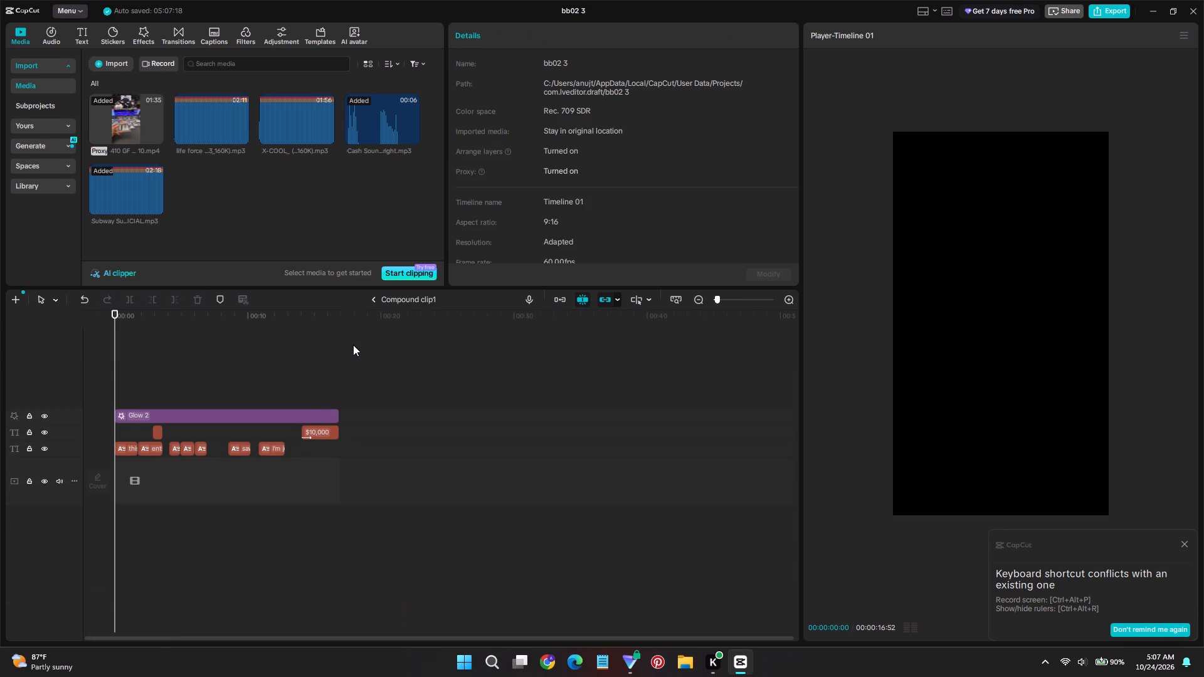
{"action": "left_click", "coordinate": [268, 451]}
{"action": "scroll", "coordinate": [274, 451], "scroll_direction": "up", "scroll_amount": 5, "text": "ctrl"}
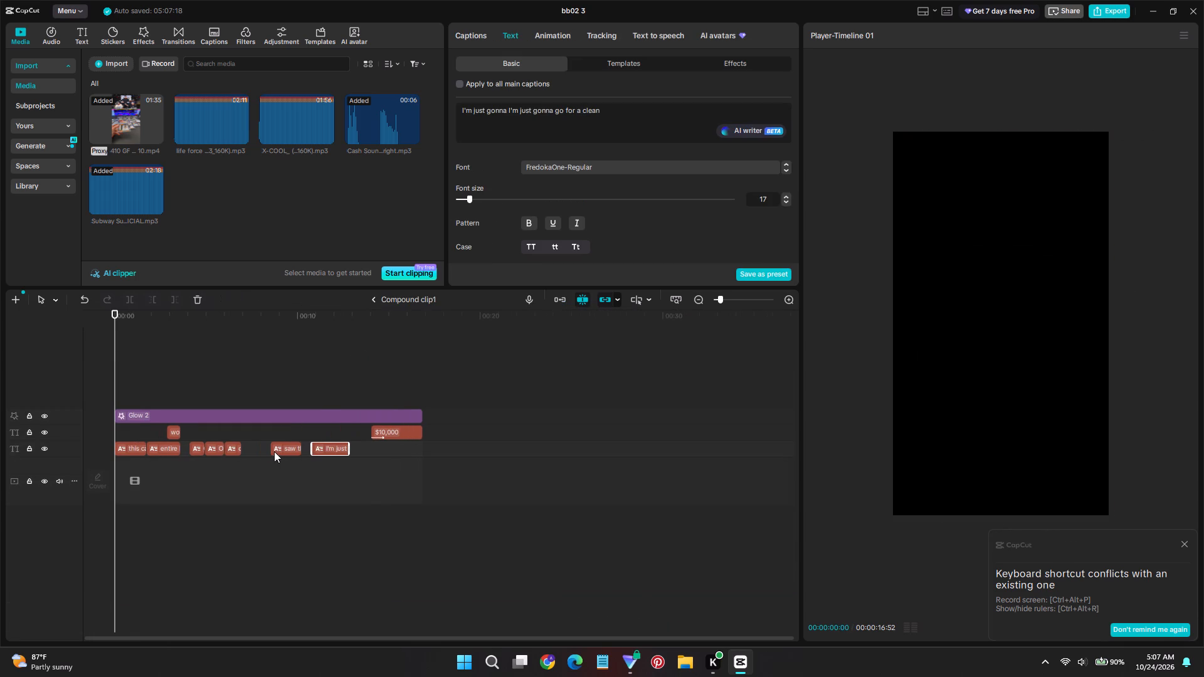
{"action": "left_click", "coordinate": [287, 357]}
{"action": "left_click", "coordinate": [295, 436]}
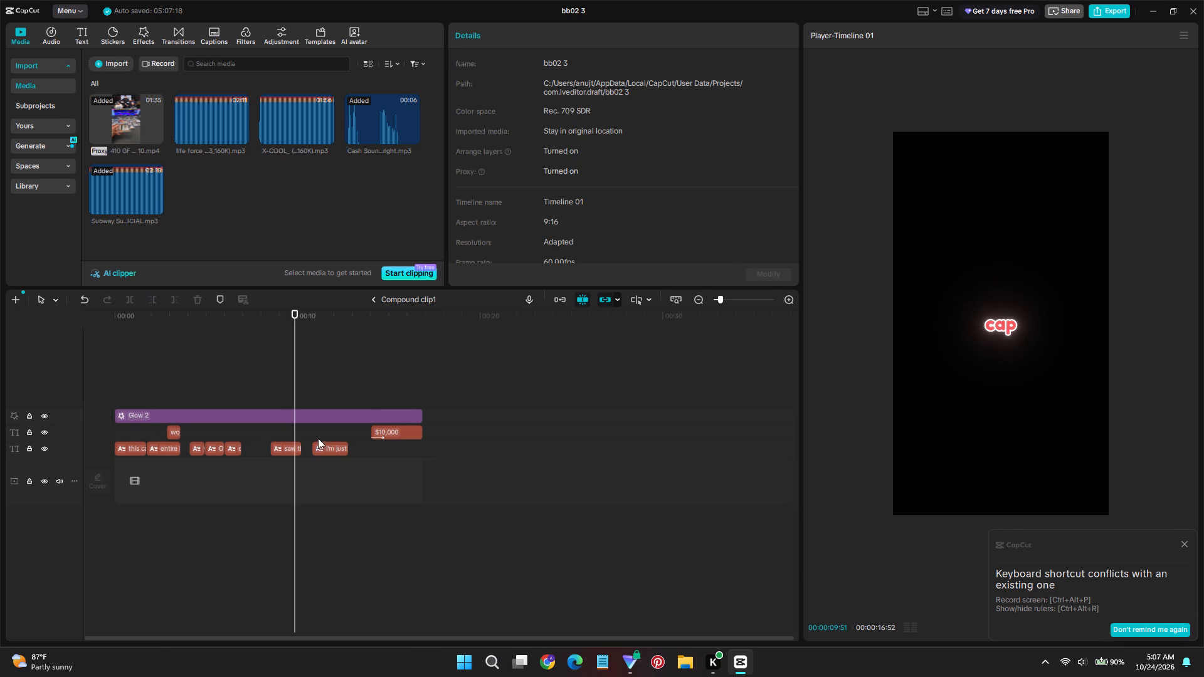
{"action": "left_click", "coordinate": [340, 454]}
{"action": "left_click", "coordinate": [325, 381]}
{"action": "left_click_drag", "start_coordinate": [325, 381], "coordinate": [339, 387]}
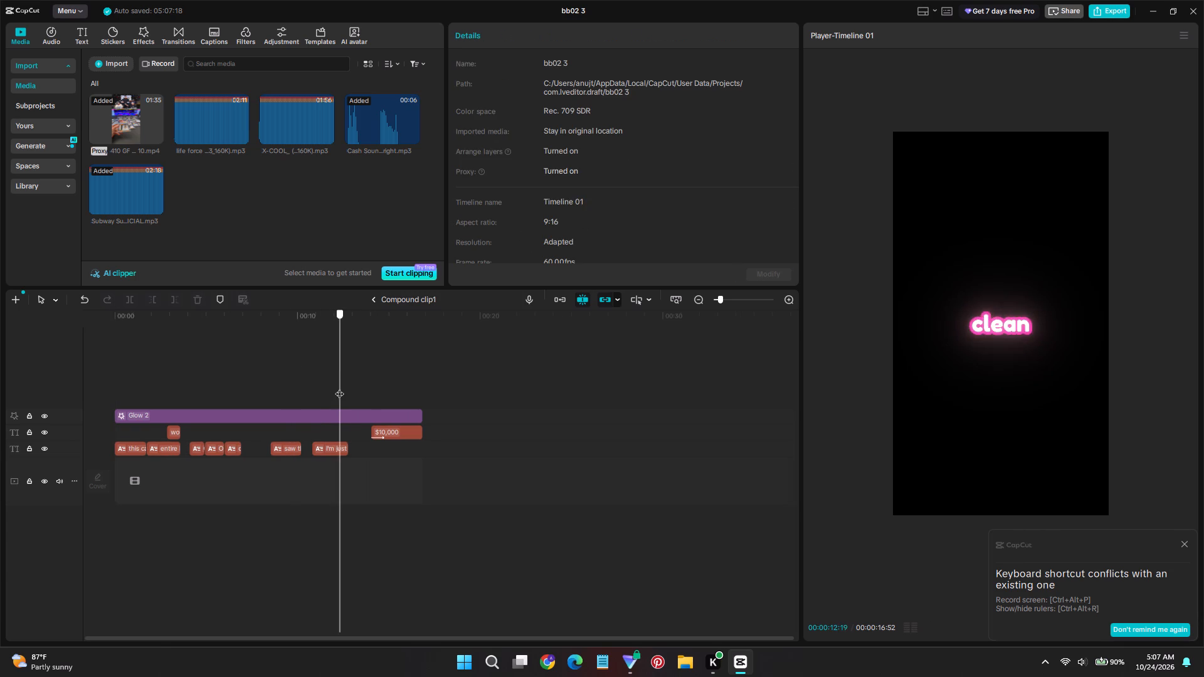
{"action": "left_click_drag", "start_coordinate": [339, 387], "coordinate": [332, 391]}
{"action": "left_click", "coordinate": [327, 452]}
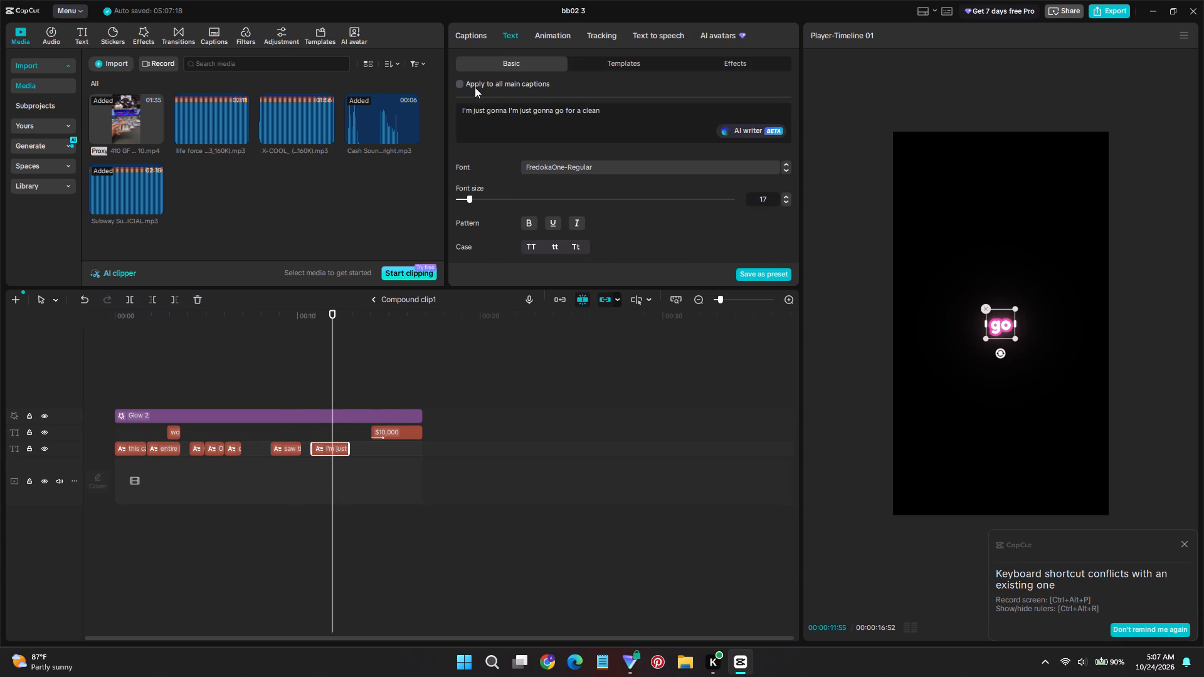
{"action": "left_click", "coordinate": [458, 86]}
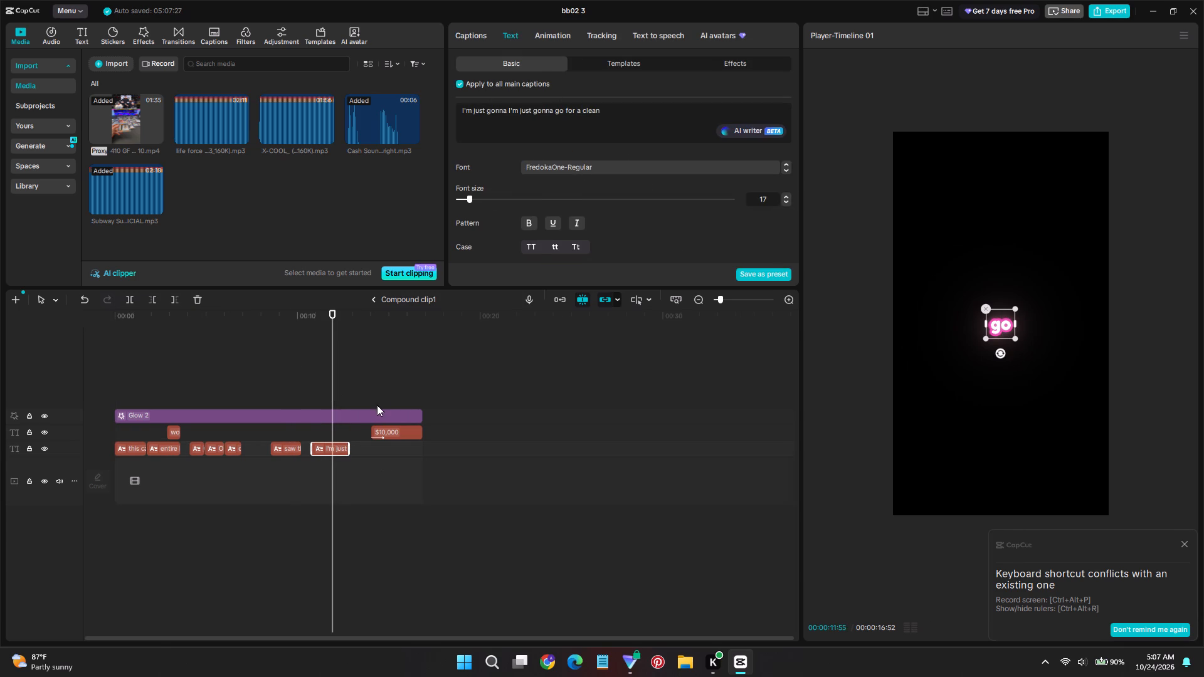
Change the main captions' stroke colour from the "I'm just gonna" caption to the bright purple saved swatch.
{"action": "left_click", "coordinate": [376, 403]}
{"action": "left_click_drag", "start_coordinate": [376, 402], "coordinate": [101, 403]}
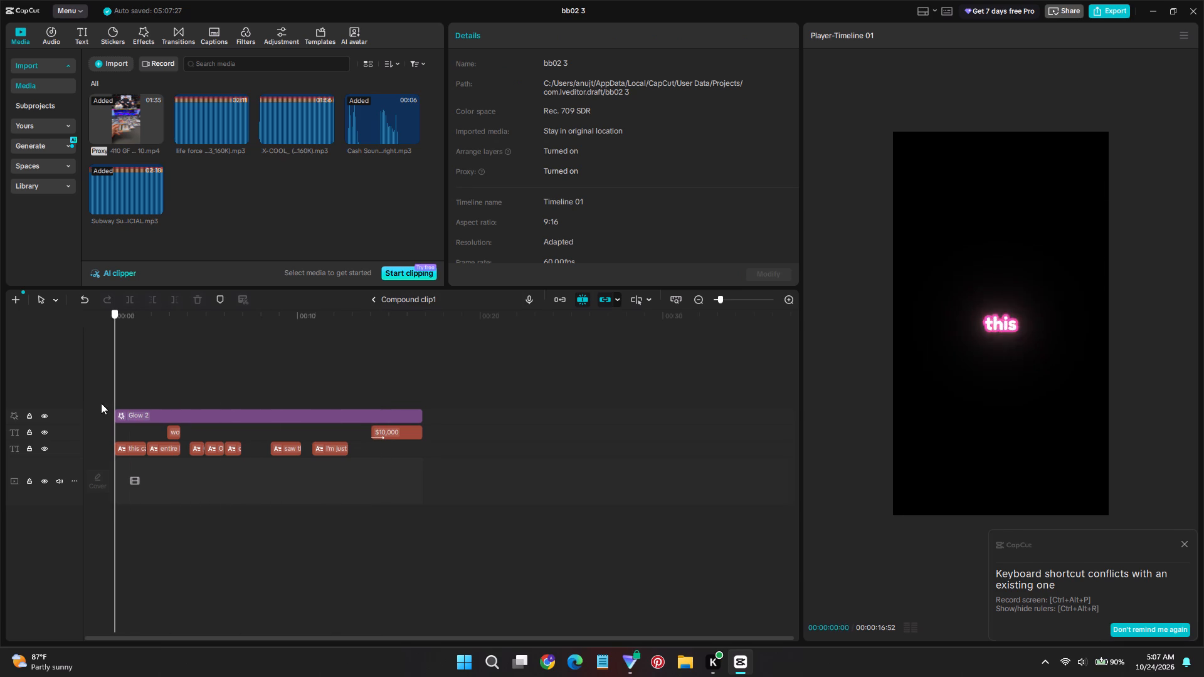
{"action": "left_click_drag", "start_coordinate": [101, 403], "coordinate": [325, 395]}
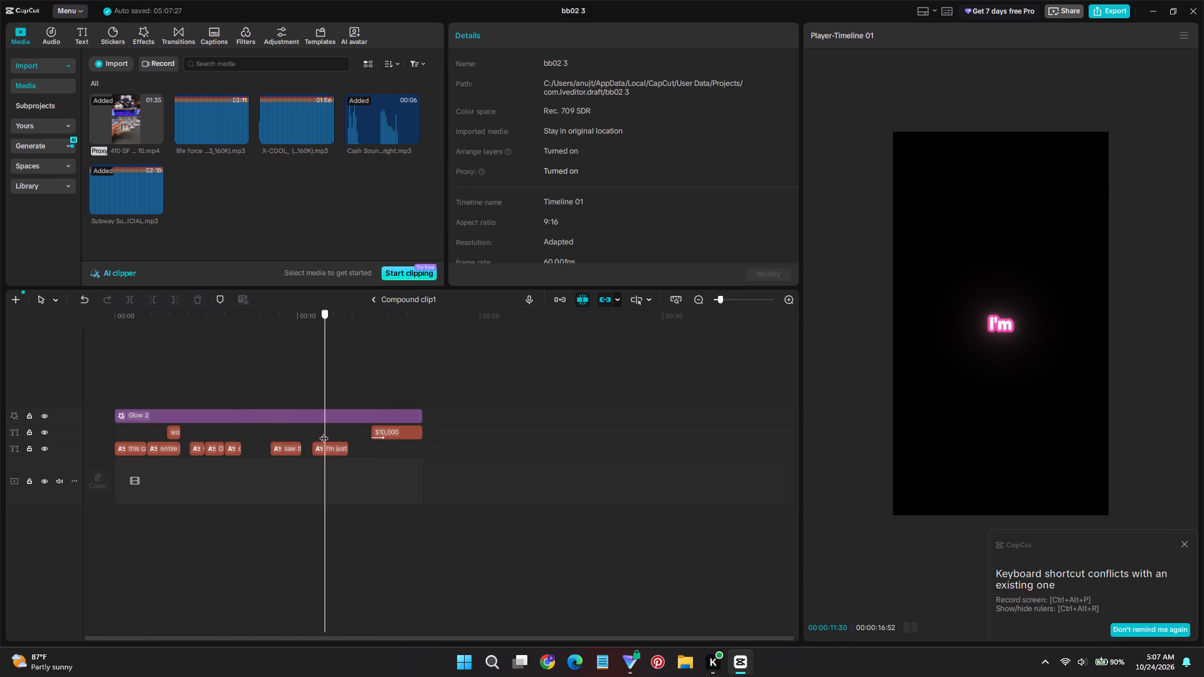
{"action": "left_click", "coordinate": [330, 451]}
{"action": "scroll", "coordinate": [521, 239], "scroll_direction": "down", "scroll_amount": 1}
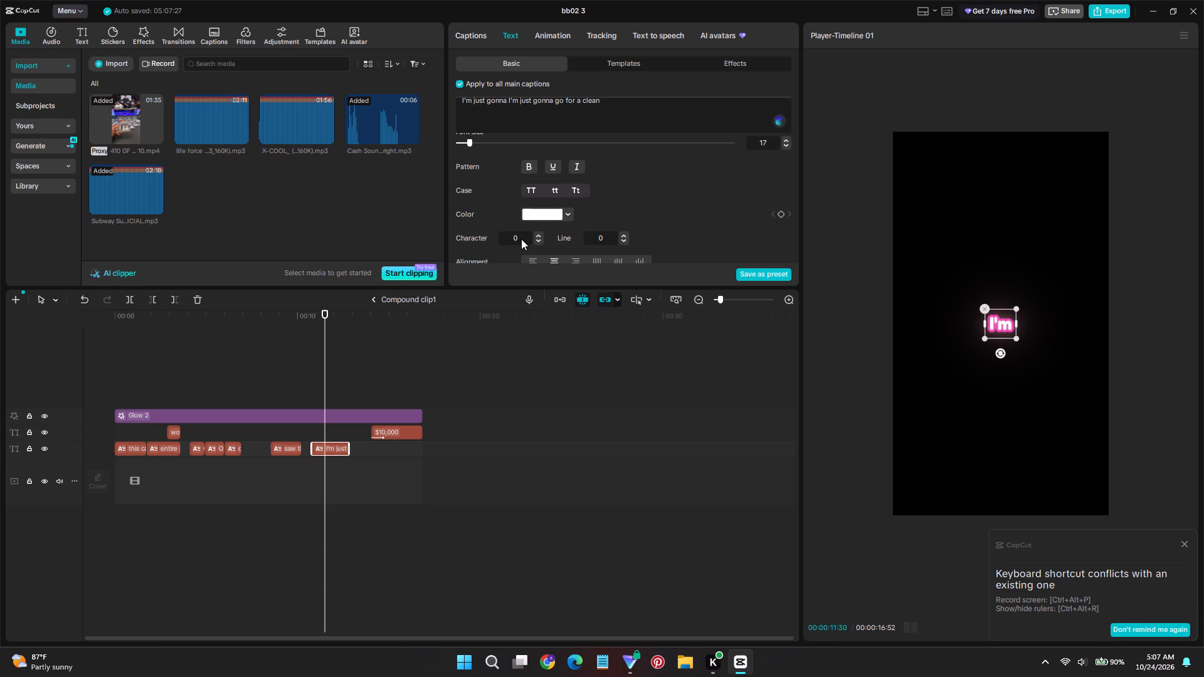
{"action": "scroll", "coordinate": [444, 470], "scroll_direction": "down", "scroll_amount": 1}
{"action": "scroll", "coordinate": [606, 248], "scroll_direction": "down", "scroll_amount": 2}
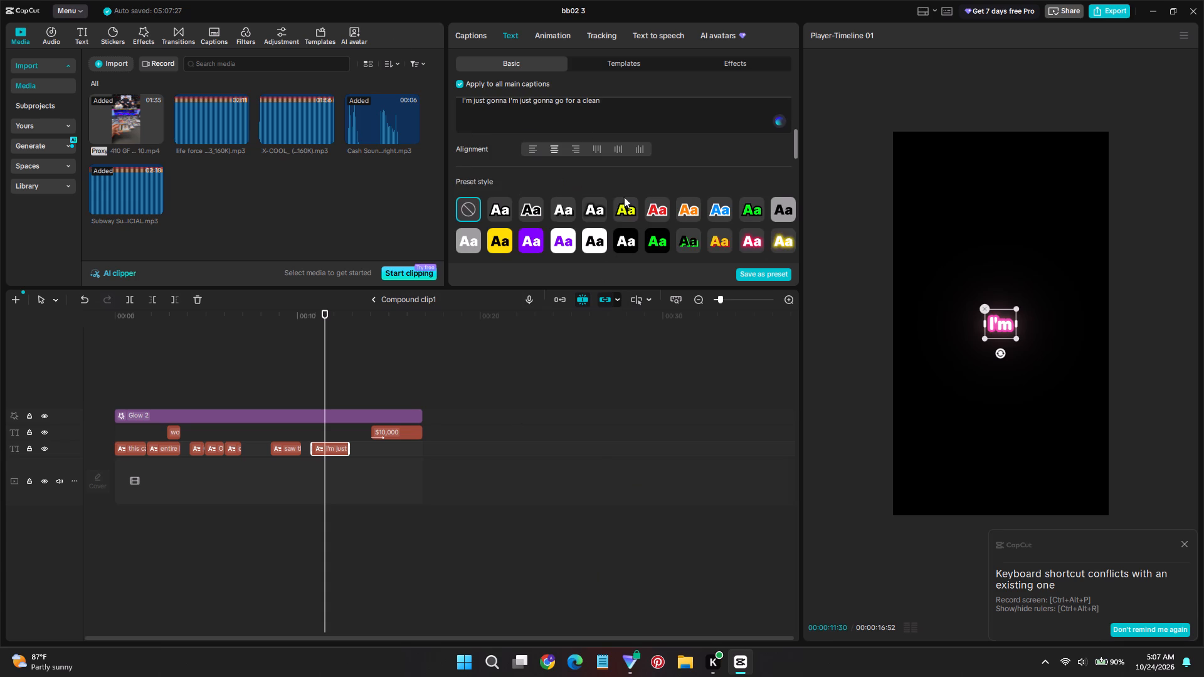
{"action": "scroll", "coordinate": [612, 213], "scroll_direction": "down", "scroll_amount": 7}
{"action": "scroll", "coordinate": [593, 235], "scroll_direction": "up", "scroll_amount": 1}
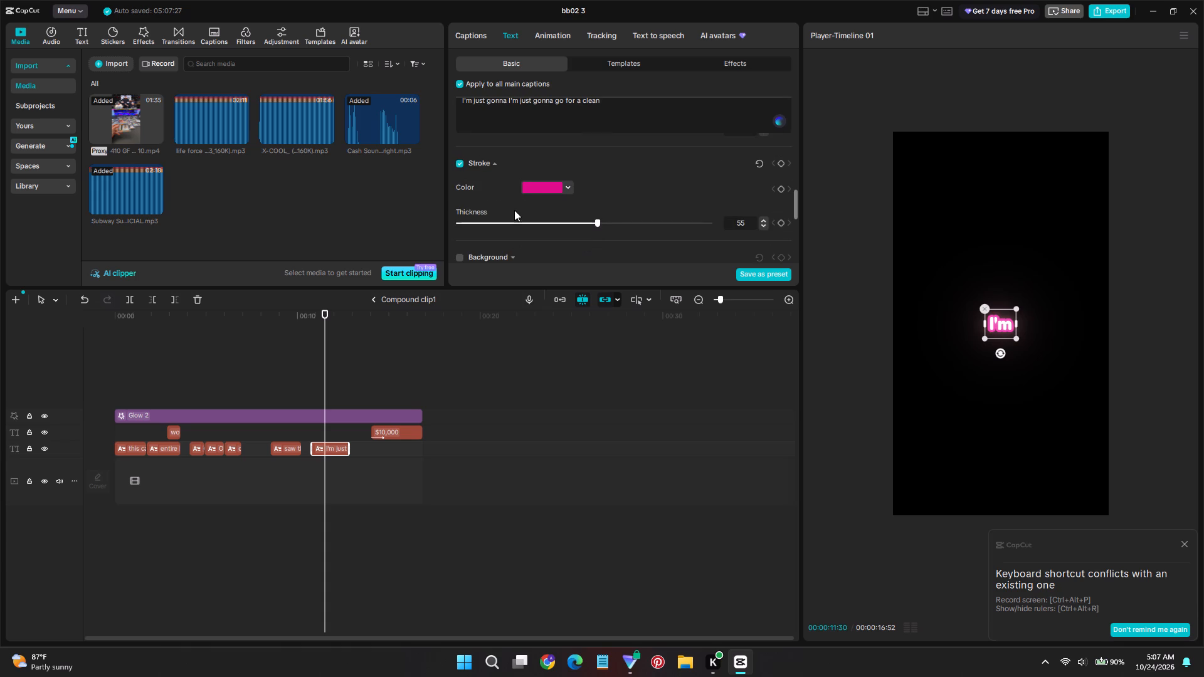
{"action": "left_click", "coordinate": [542, 187]}
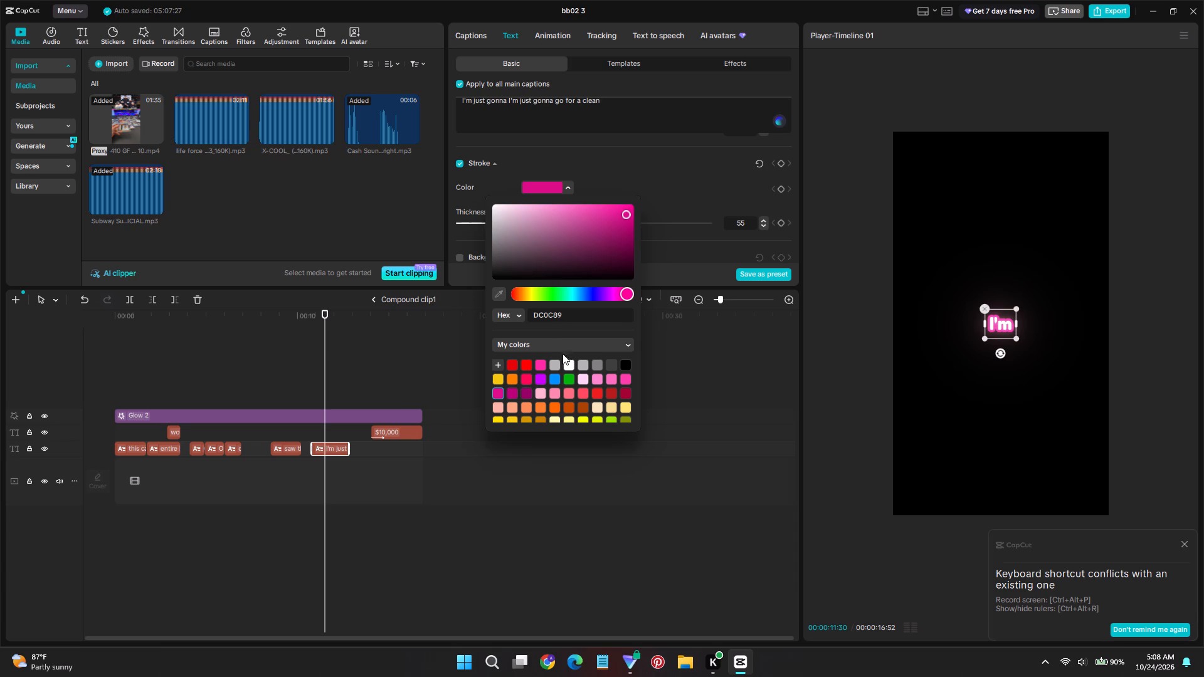
{"action": "left_click", "coordinate": [536, 374]}
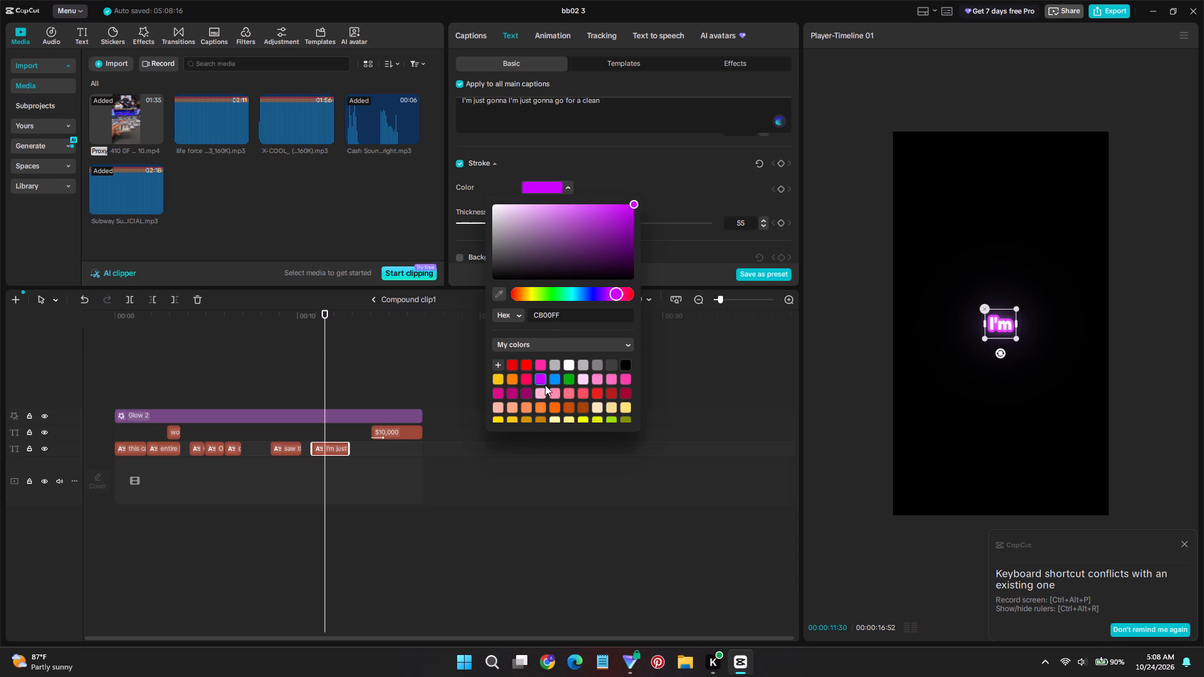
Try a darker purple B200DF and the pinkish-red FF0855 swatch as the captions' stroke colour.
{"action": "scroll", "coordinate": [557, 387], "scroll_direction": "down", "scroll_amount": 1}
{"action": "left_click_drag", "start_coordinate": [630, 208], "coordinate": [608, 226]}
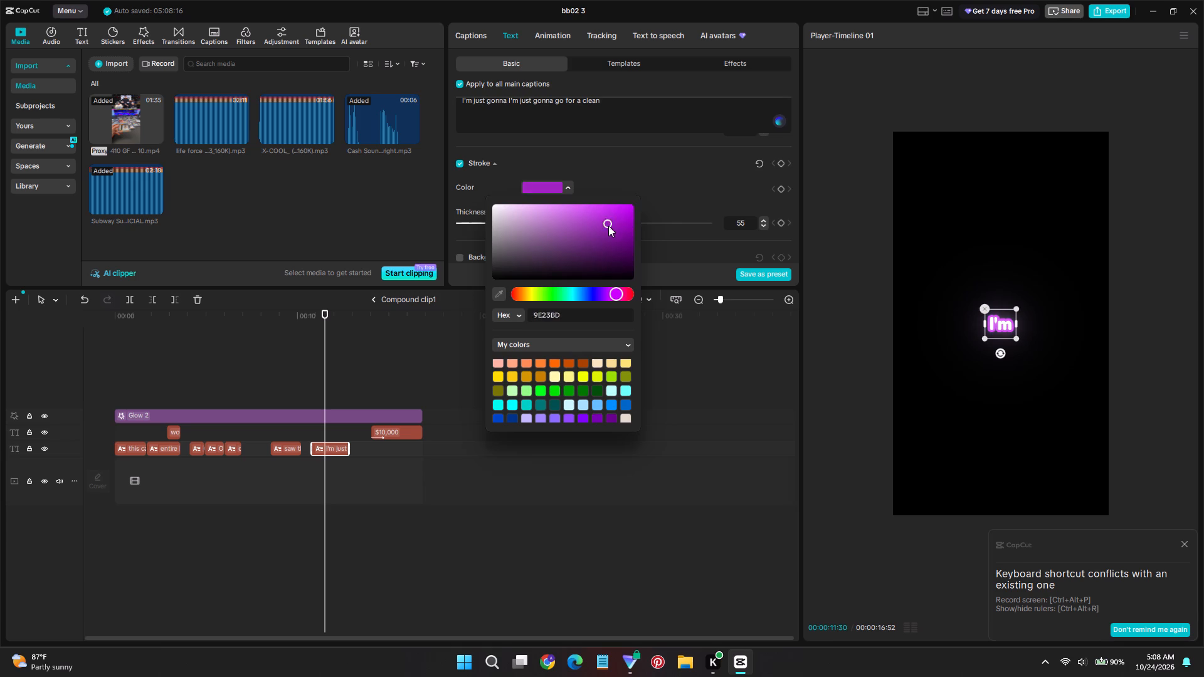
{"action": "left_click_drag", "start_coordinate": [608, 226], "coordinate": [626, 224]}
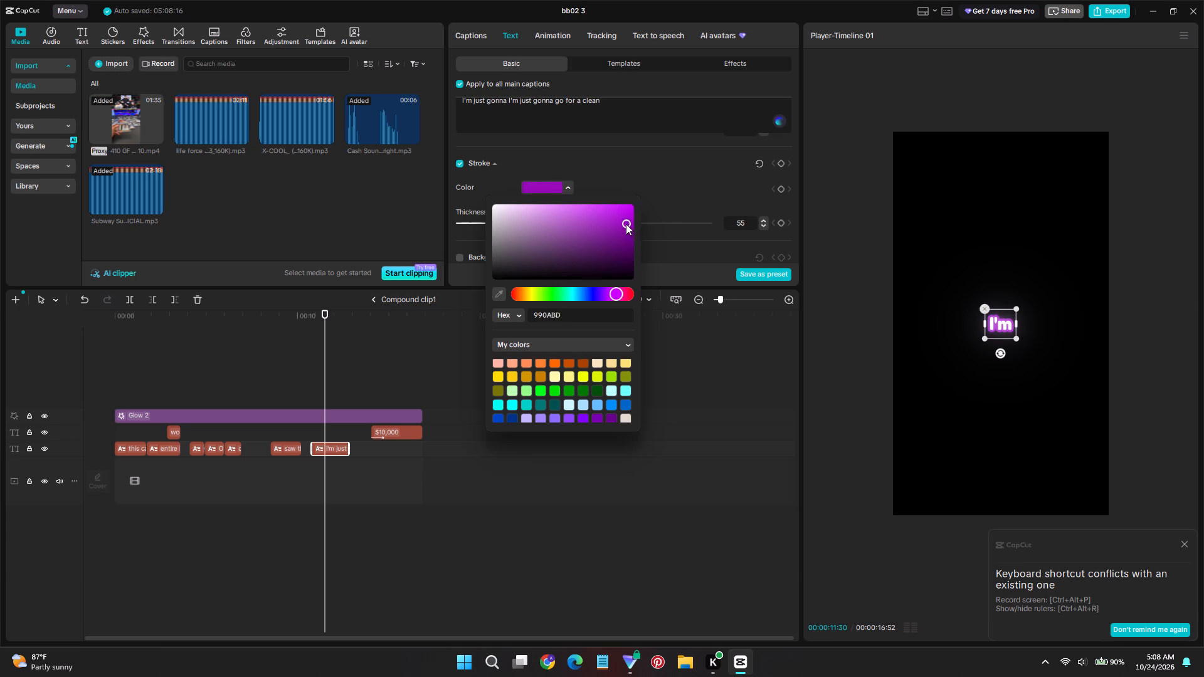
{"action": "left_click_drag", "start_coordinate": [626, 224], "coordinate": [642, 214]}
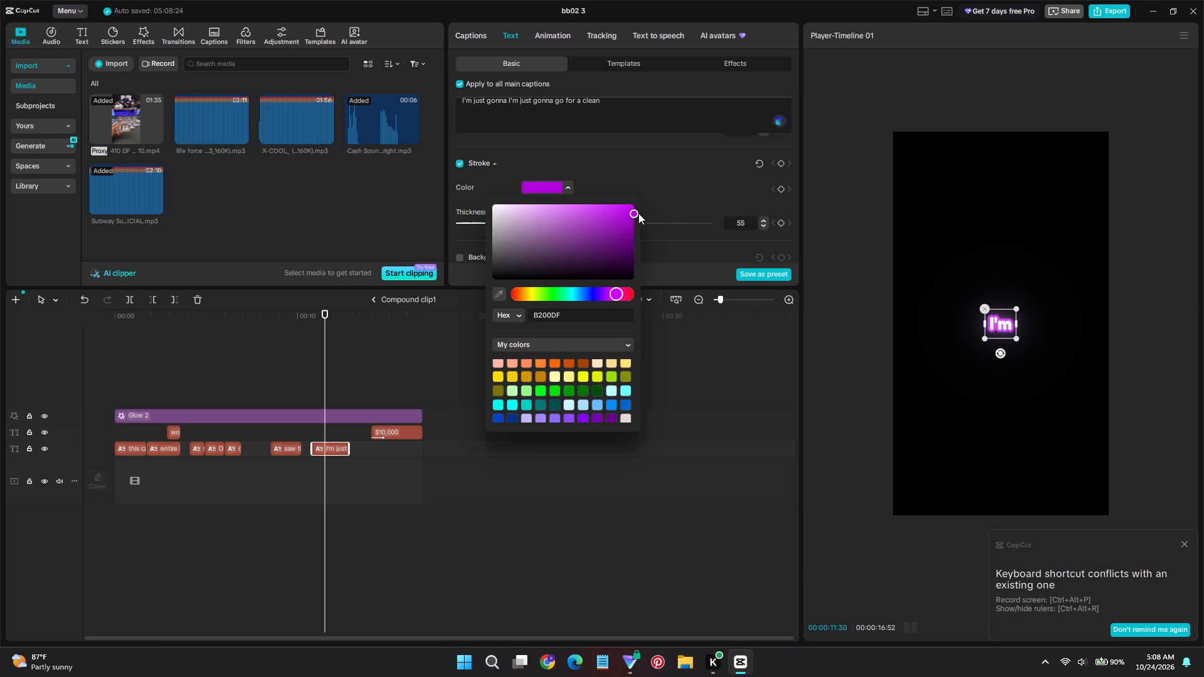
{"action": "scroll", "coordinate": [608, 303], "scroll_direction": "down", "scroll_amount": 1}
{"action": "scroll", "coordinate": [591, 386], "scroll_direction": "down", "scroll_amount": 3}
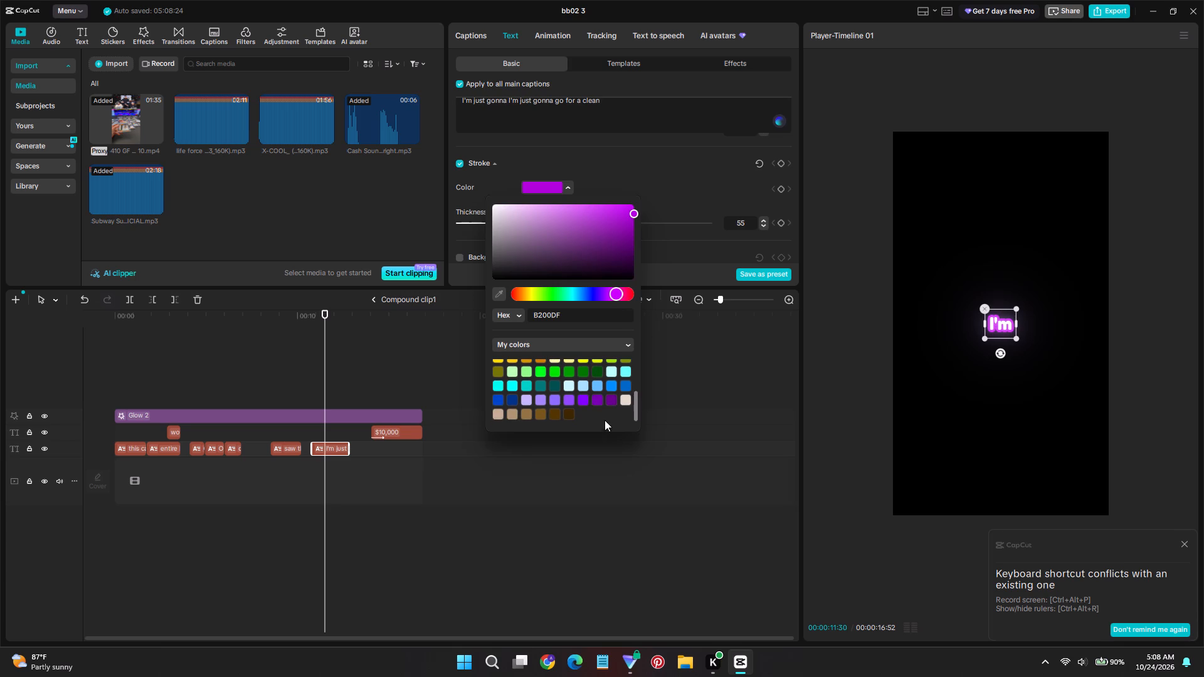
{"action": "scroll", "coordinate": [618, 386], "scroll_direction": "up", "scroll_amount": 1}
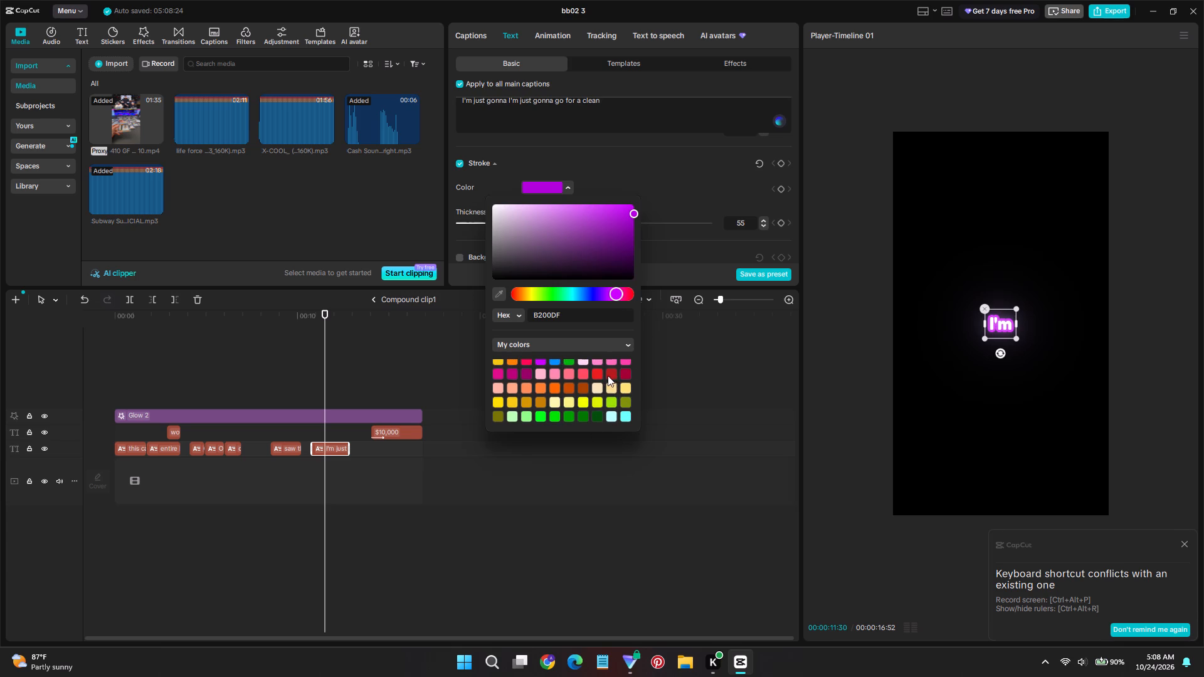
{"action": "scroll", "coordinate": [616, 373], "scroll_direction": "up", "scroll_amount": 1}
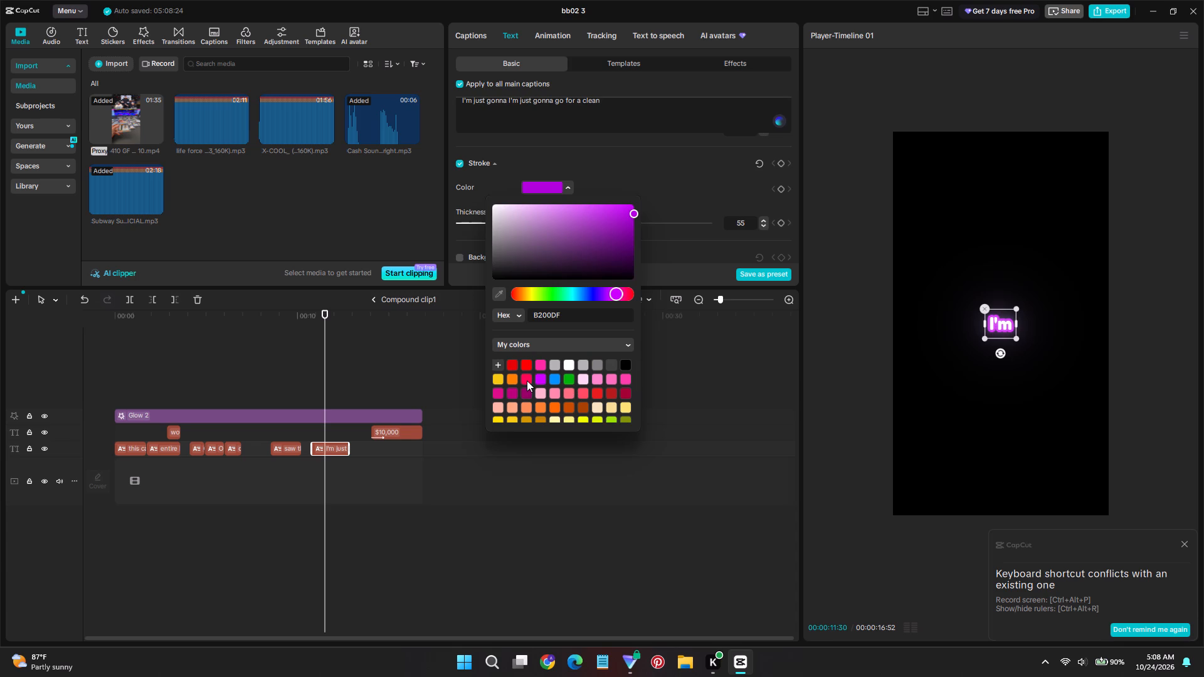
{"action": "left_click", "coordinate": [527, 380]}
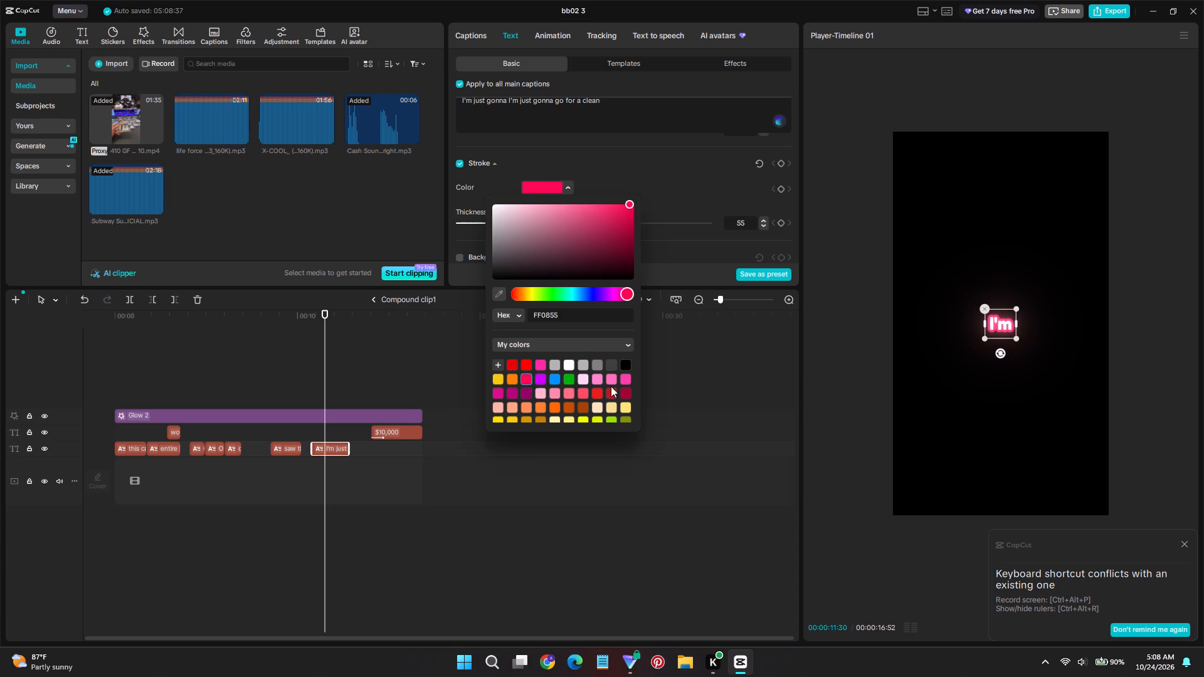
Set the main captions' stroke colour to bright purple CA00FF.
{"action": "left_click", "coordinate": [541, 378]}
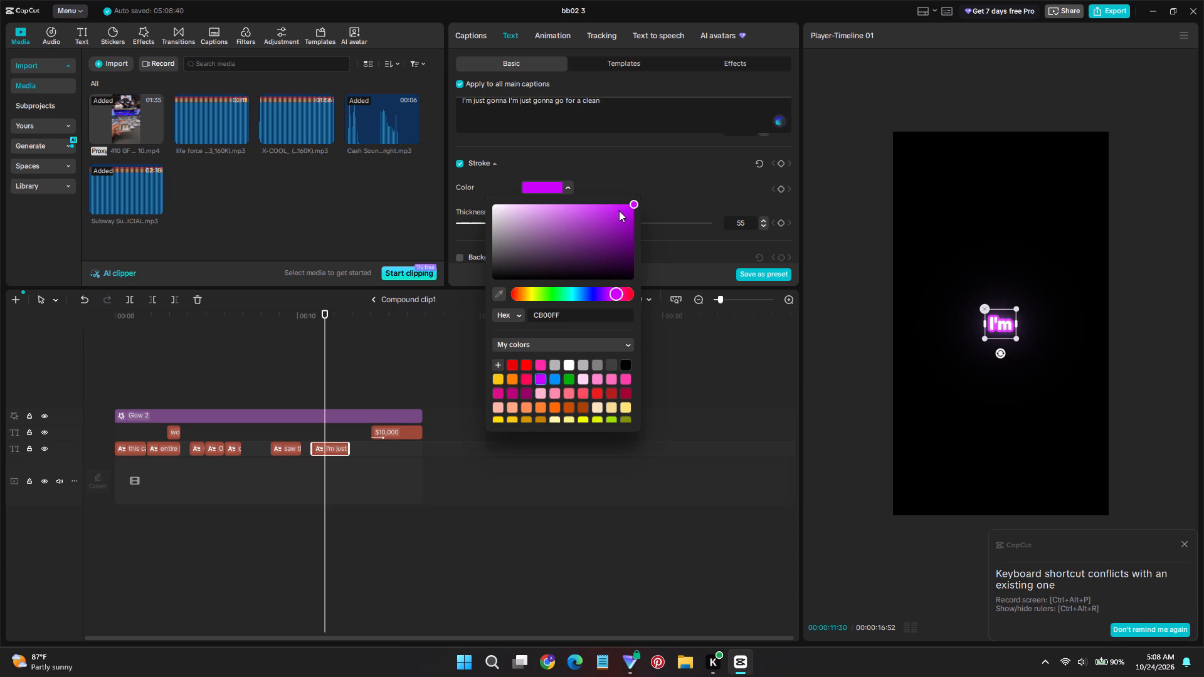
{"action": "left_click_drag", "start_coordinate": [620, 211], "coordinate": [652, 177]}
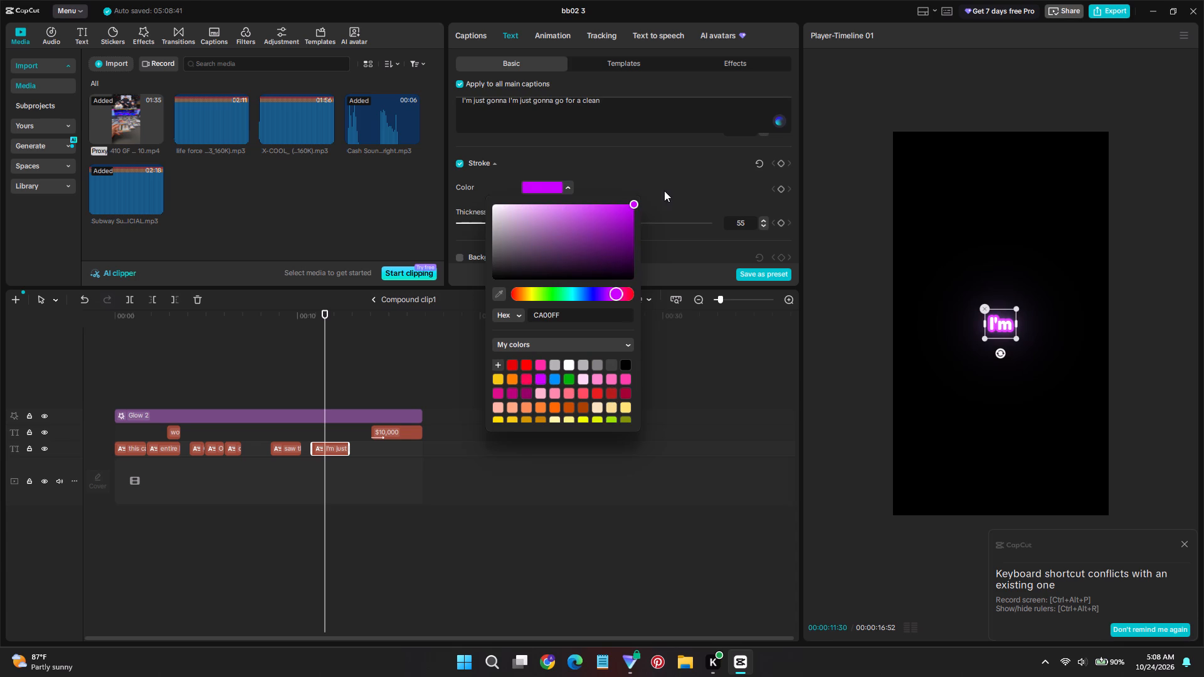
{"action": "left_click", "coordinate": [664, 191]}
Play the compound clip from its start to check the stroke colour across the captions up to "wow!".
{"action": "left_click_drag", "start_coordinate": [135, 332], "coordinate": [85, 325]}
{"action": "key", "text": "space"}
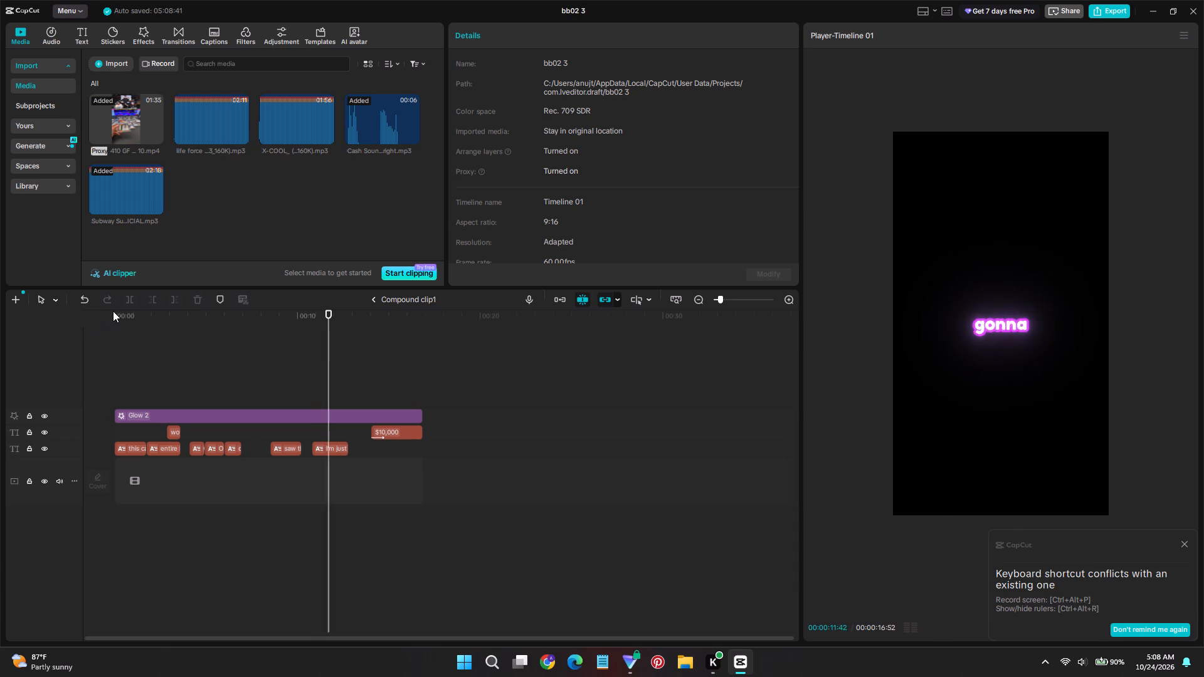
{"action": "left_click", "coordinate": [114, 311]}
{"action": "key", "text": "space"}
{"action": "left_click", "coordinate": [119, 312]}
{"action": "key", "text": "space"}
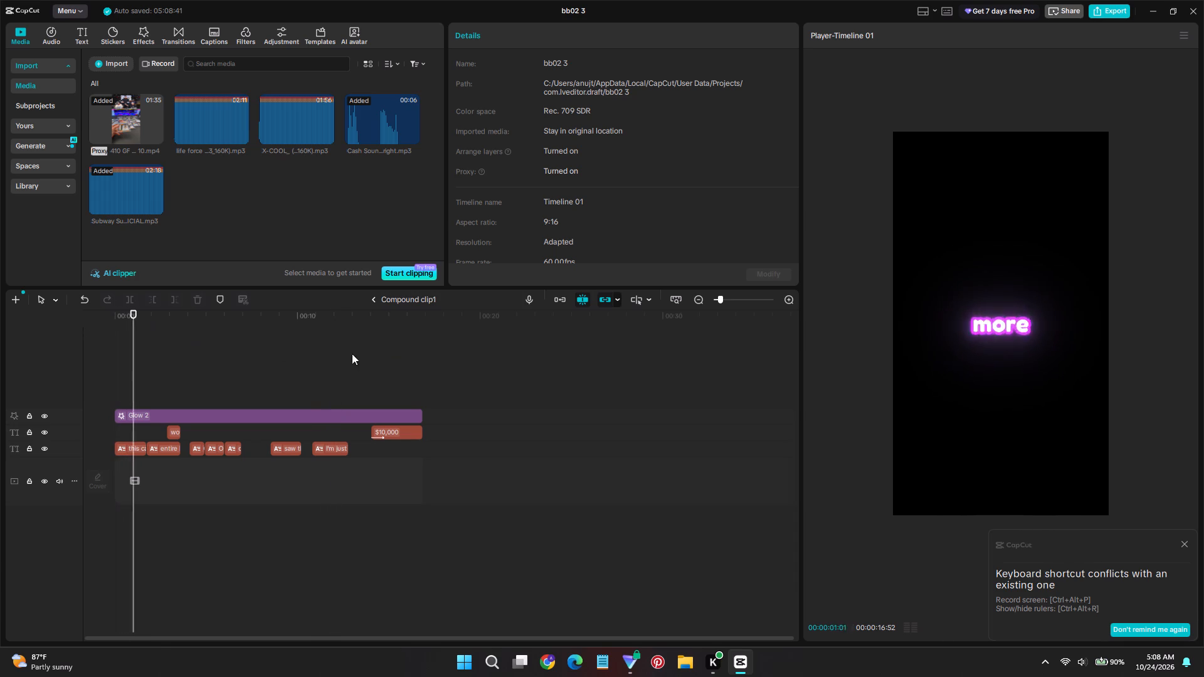
{"action": "key", "text": "space"}
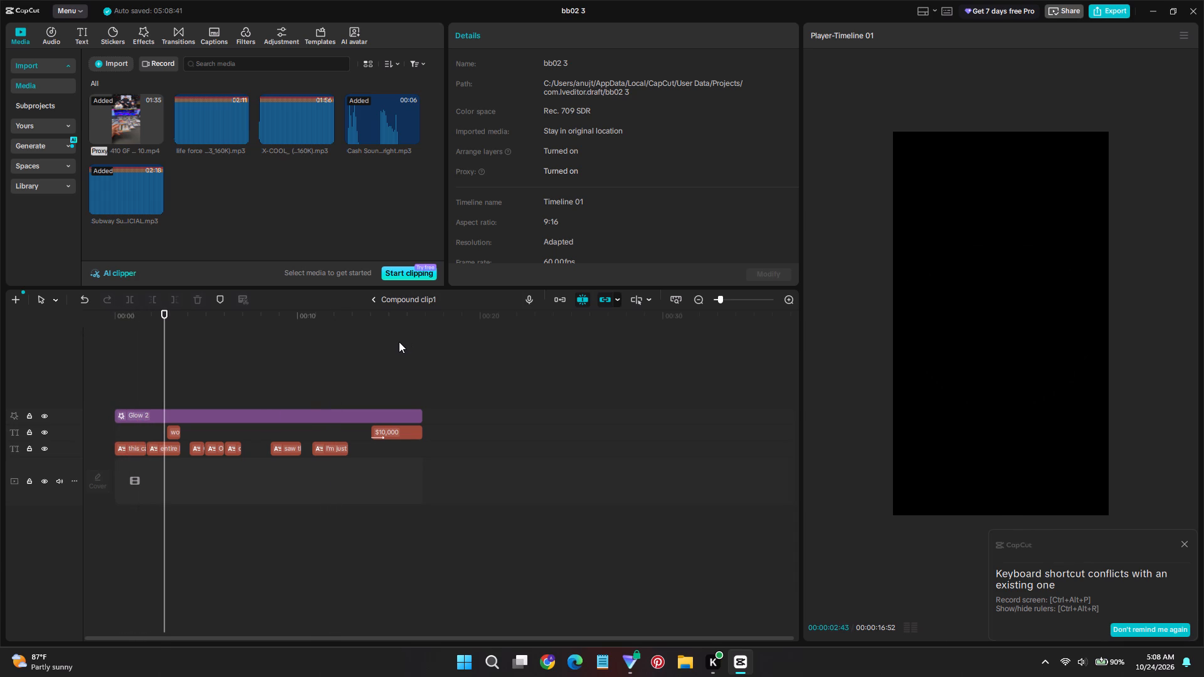
{"action": "left_click_drag", "start_coordinate": [162, 392], "coordinate": [108, 389]}
{"action": "key", "text": "space"}
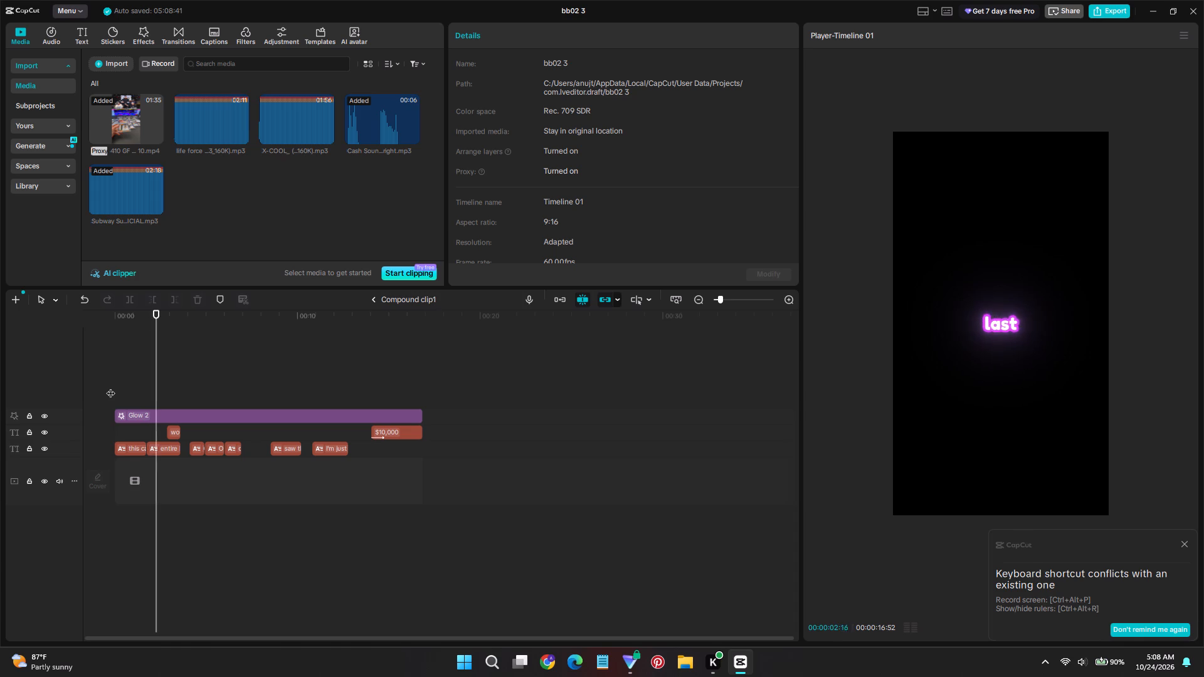
{"action": "key", "text": "space"}
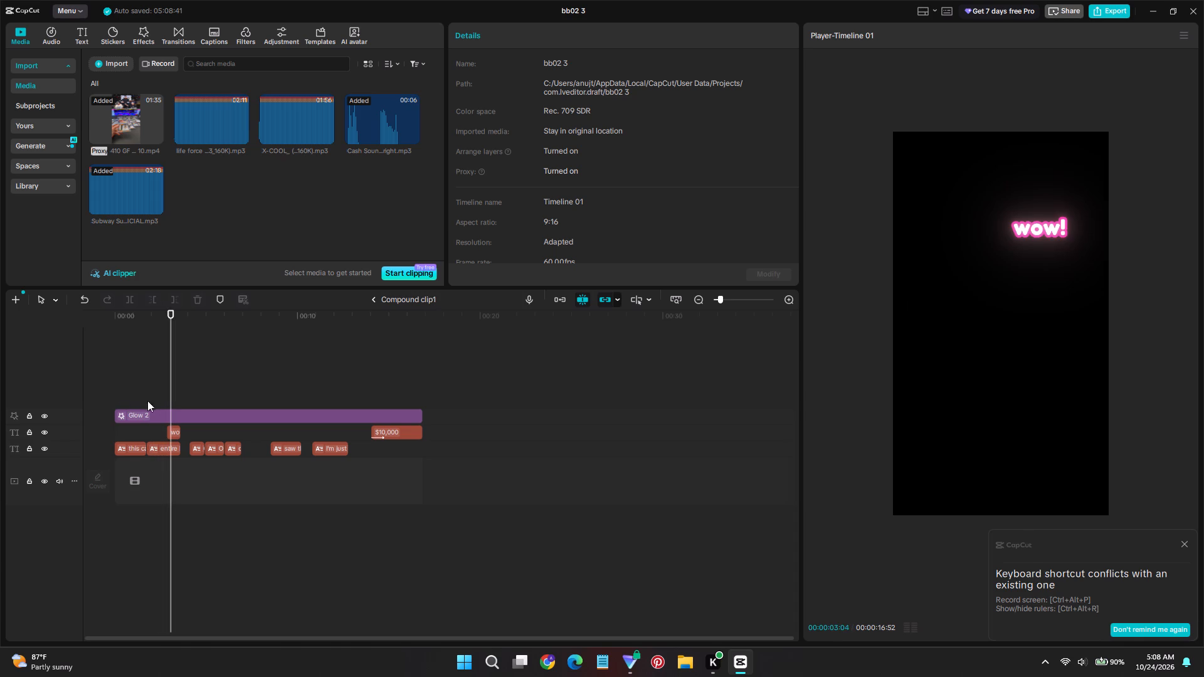
Exit the compound clip back to the main timeline.
{"action": "left_click", "coordinate": [175, 434]}
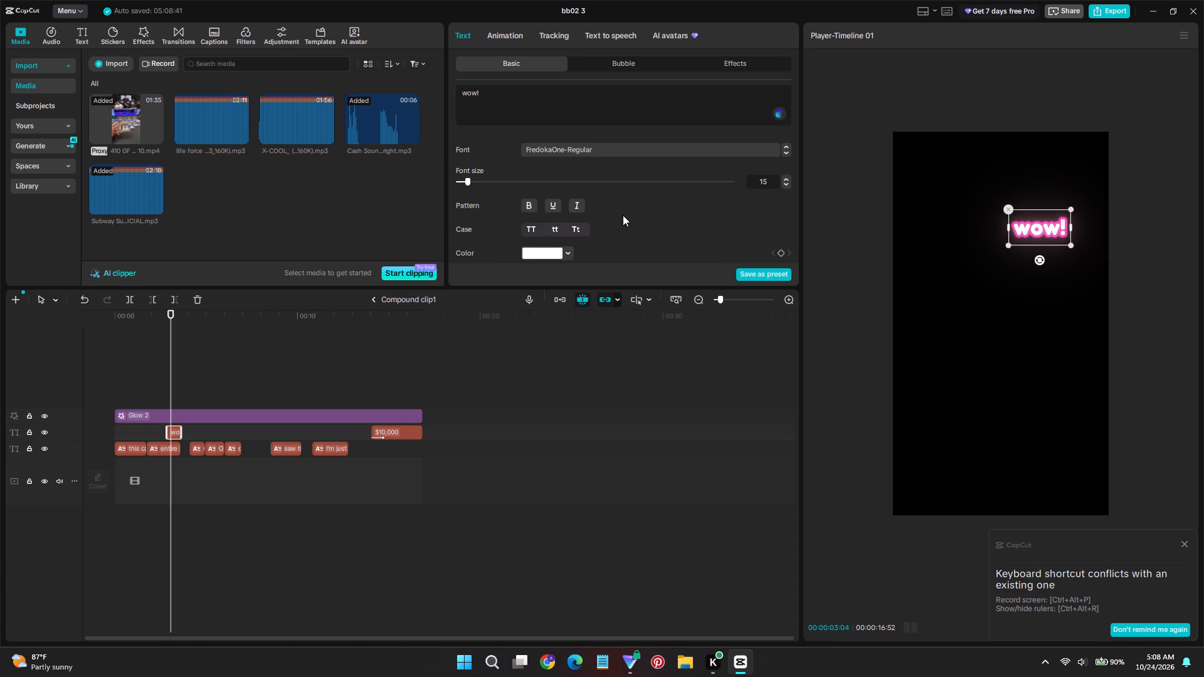
{"action": "left_click", "coordinate": [375, 301]}
Play the main timeline around the $10,000 reveal and from the start through the end of the video.
{"action": "left_click", "coordinate": [140, 407]}
{"action": "key", "text": "space"}
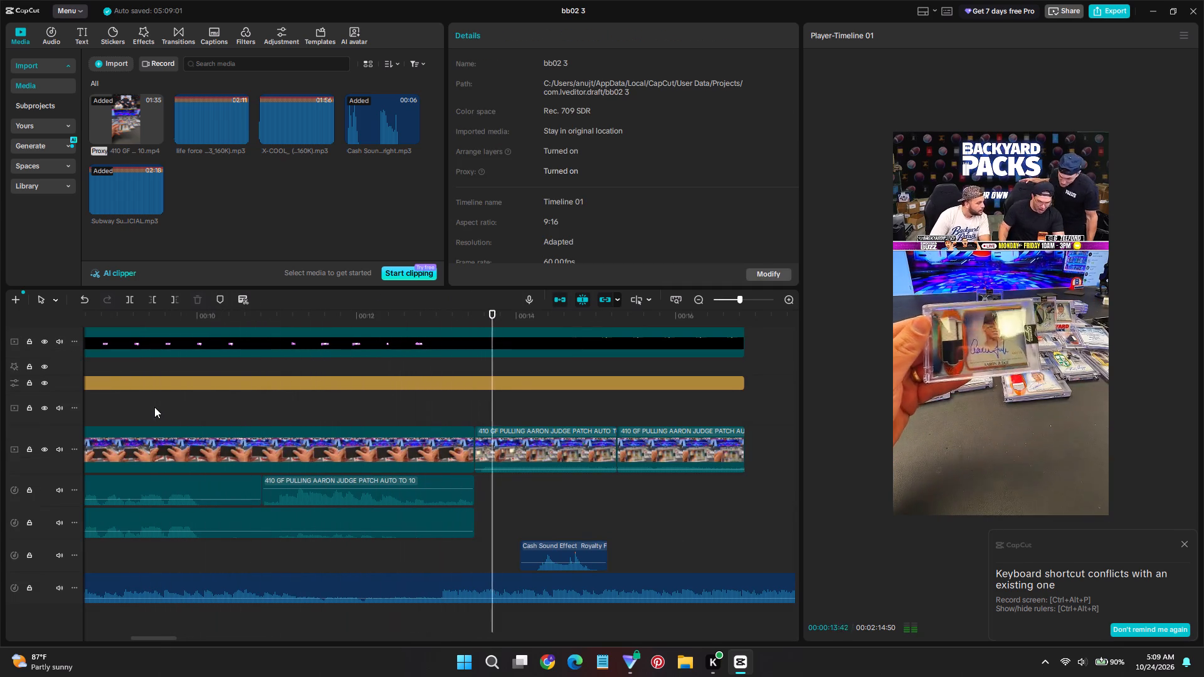
{"action": "left_click", "coordinate": [472, 394]}
{"action": "key", "text": "space"}
{"action": "scroll", "coordinate": [463, 426], "scroll_direction": "down", "scroll_amount": 4, "text": "ctrl"}
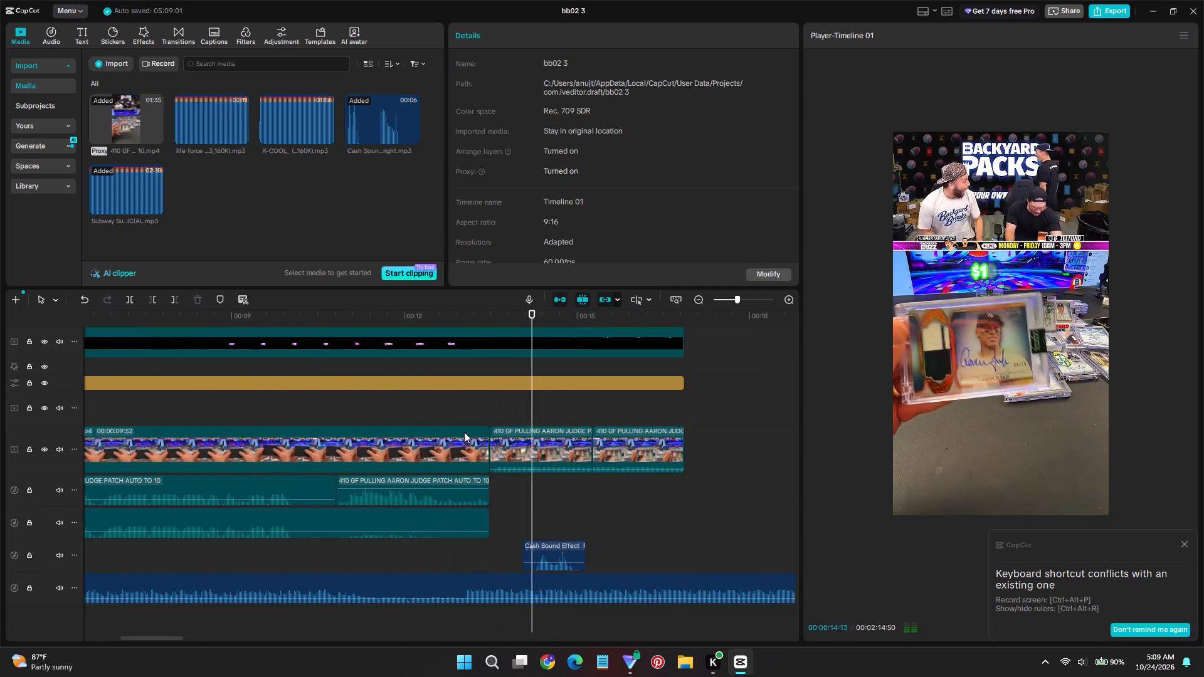
{"action": "scroll", "coordinate": [464, 432], "scroll_direction": "down", "scroll_amount": 6, "text": "ctrl"}
{"action": "key", "text": "space"}
{"action": "left_click", "coordinate": [319, 407]}
{"action": "left_click_drag", "start_coordinate": [319, 407], "coordinate": [0, 411]}
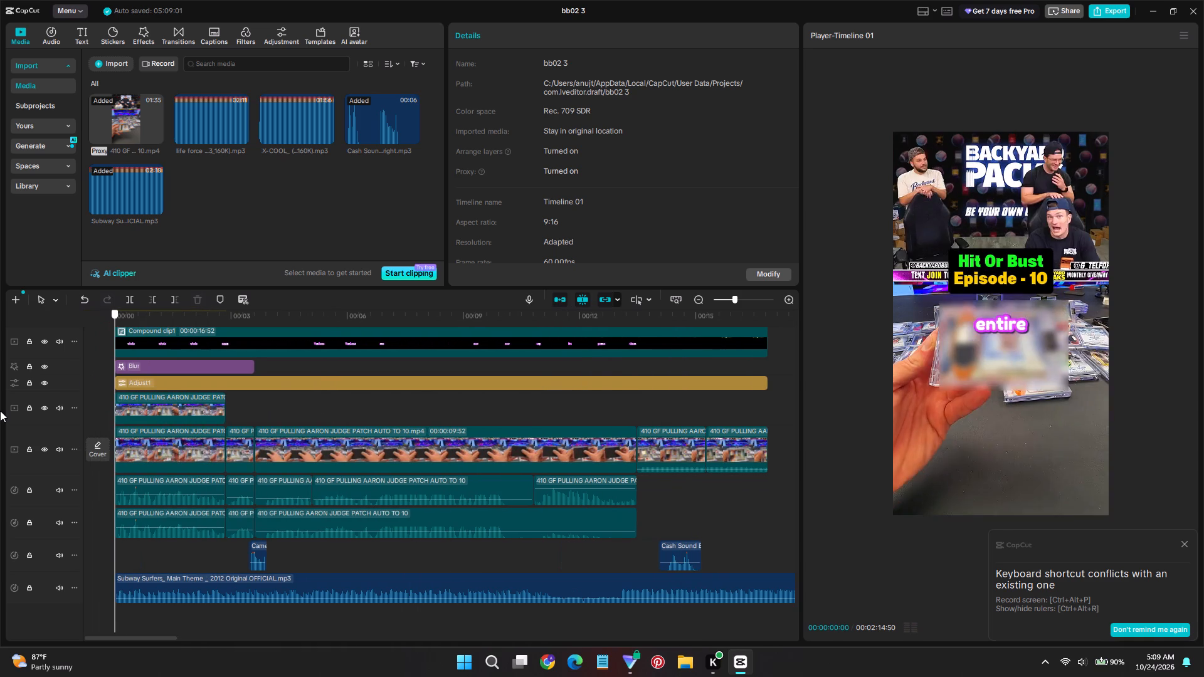
{"action": "left_click_drag", "start_coordinate": [0, 411], "coordinate": [81, 409]}
{"action": "key", "text": "space"}
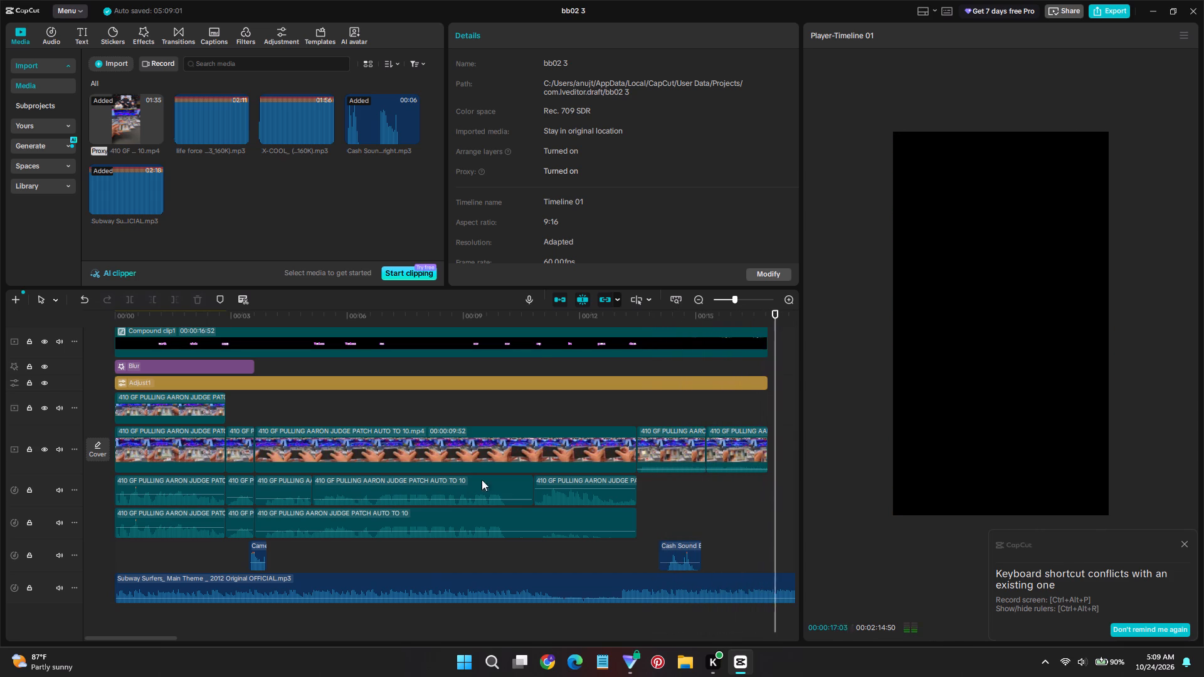
Replay the ending around the $10,000 caption to check how the music fits it.
{"action": "left_click", "coordinate": [638, 407]}
{"action": "key", "text": "space"}
{"action": "scroll", "coordinate": [234, 526], "scroll_direction": "down", "scroll_amount": 16}
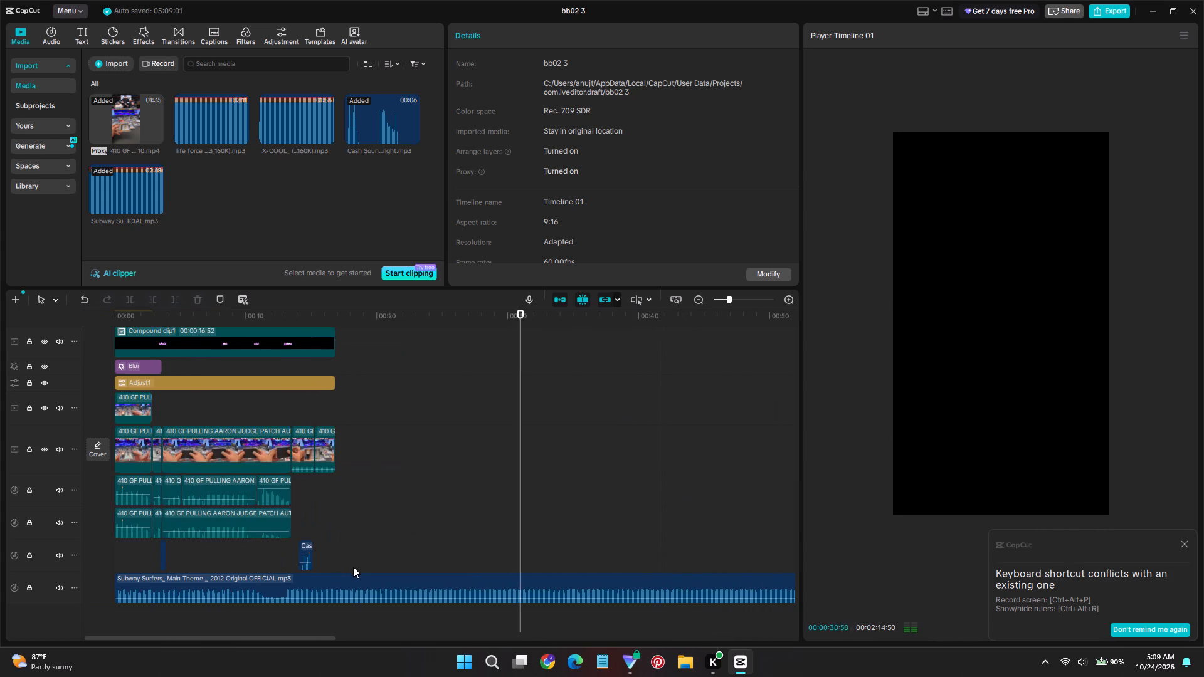
{"action": "left_click", "coordinate": [310, 504]}
{"action": "key", "text": "space"}
{"action": "scroll", "coordinate": [564, 560], "scroll_direction": "down", "scroll_amount": 5, "text": "ctrl"}
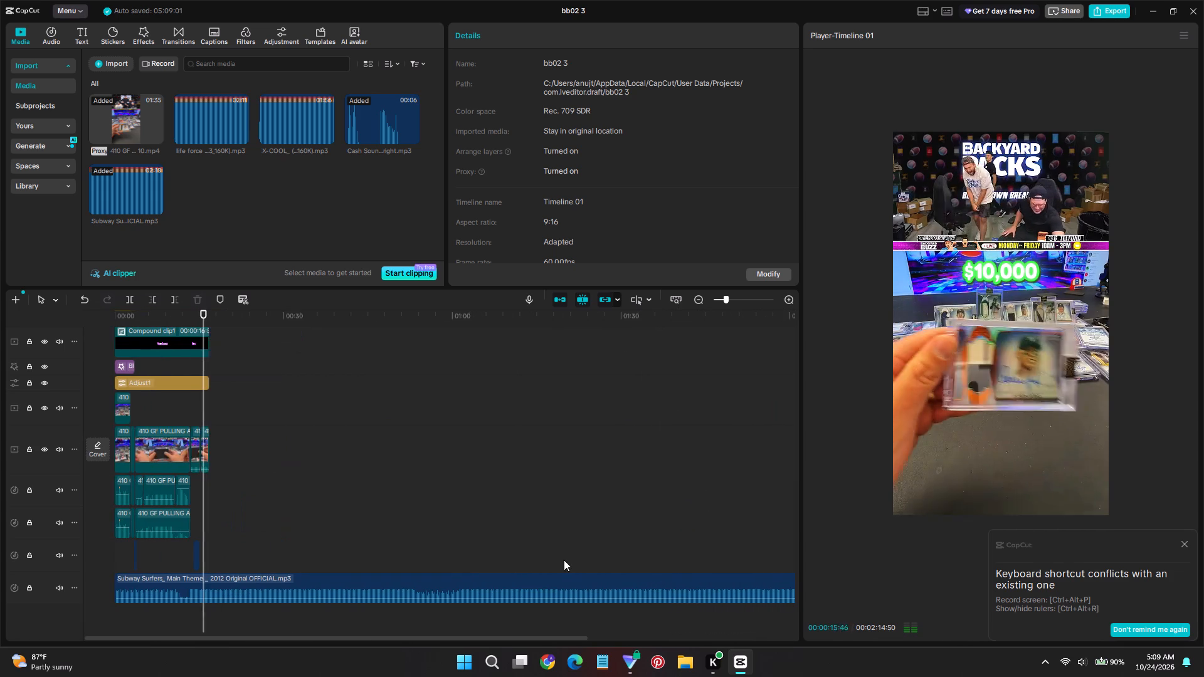
Listen to sections of the Subway Surfers music beyond the video's end to find a better passage.
{"action": "left_click", "coordinate": [431, 545]}
{"action": "key", "text": "space"}
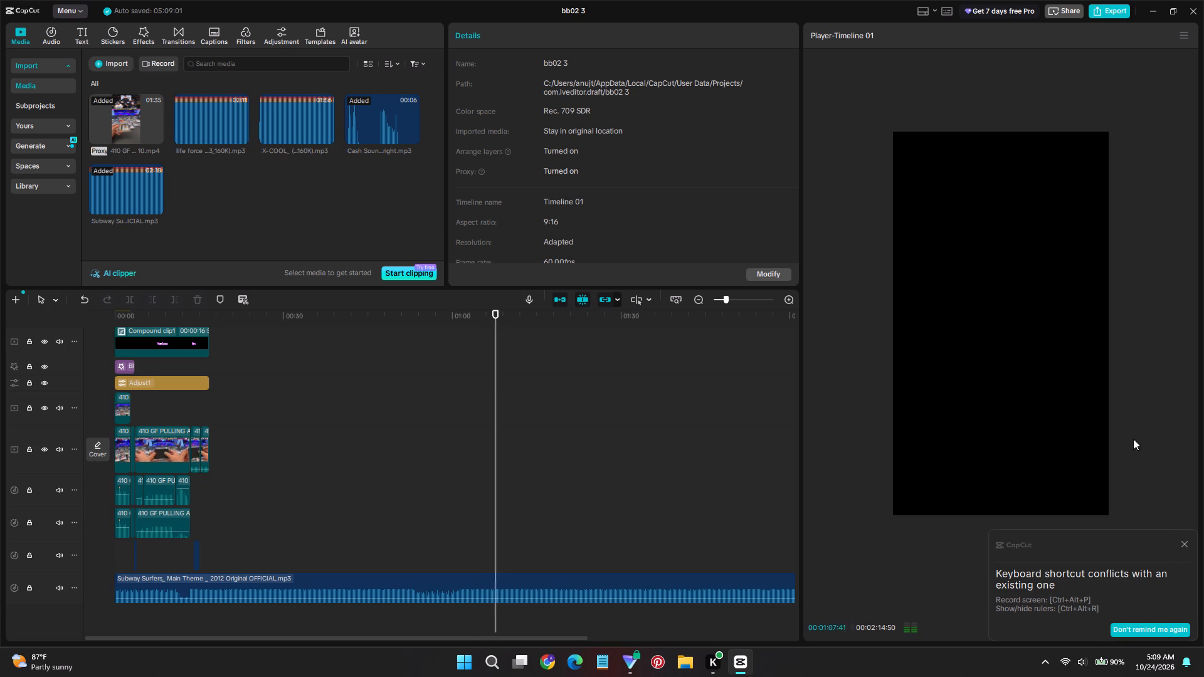
{"action": "left_click", "coordinate": [1109, 628]}
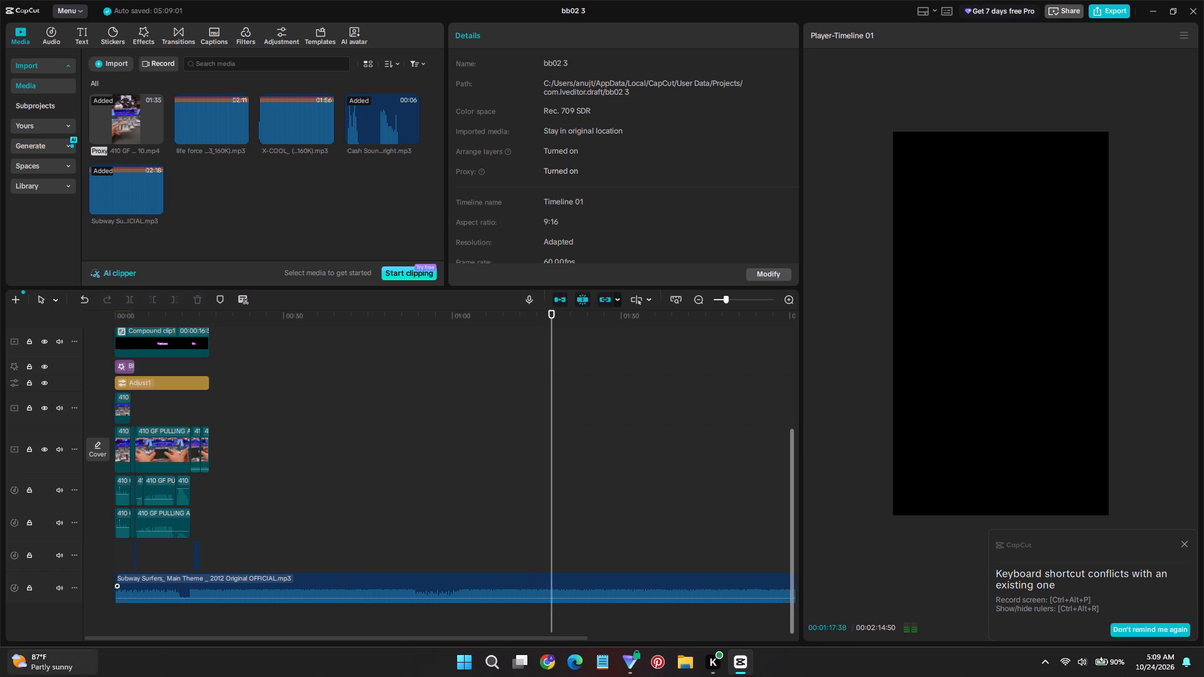
{"action": "left_click_drag", "start_coordinate": [325, 638], "coordinate": [0, 621]}
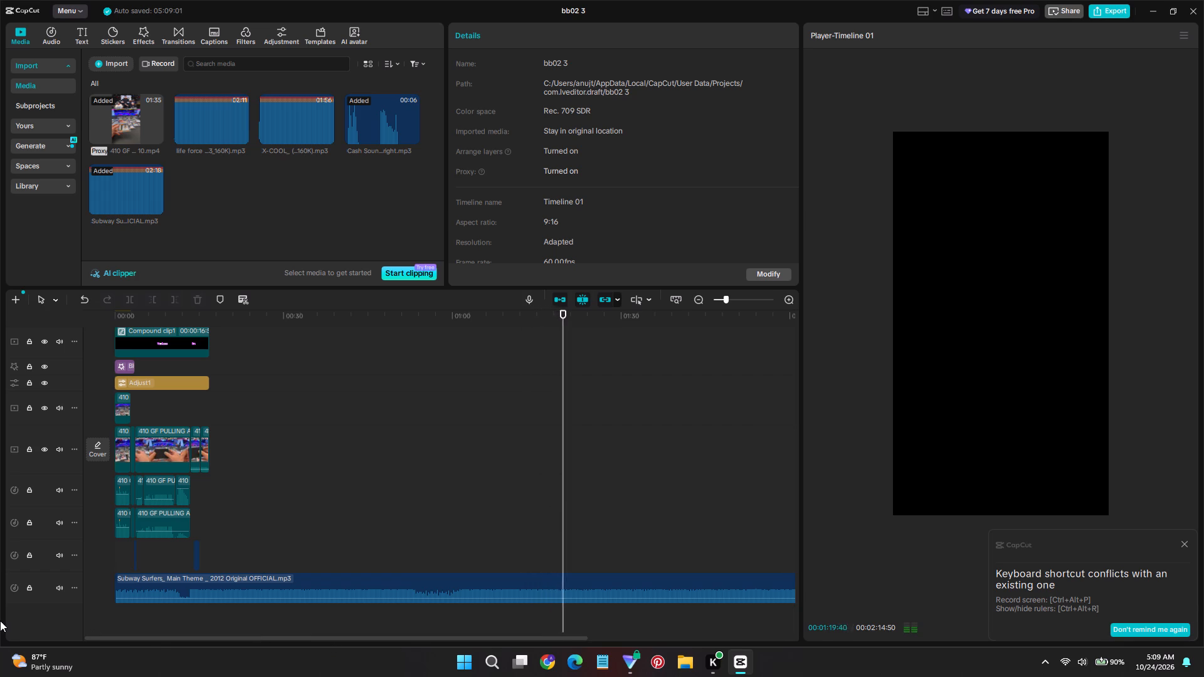
{"action": "left_click", "coordinate": [428, 518]}
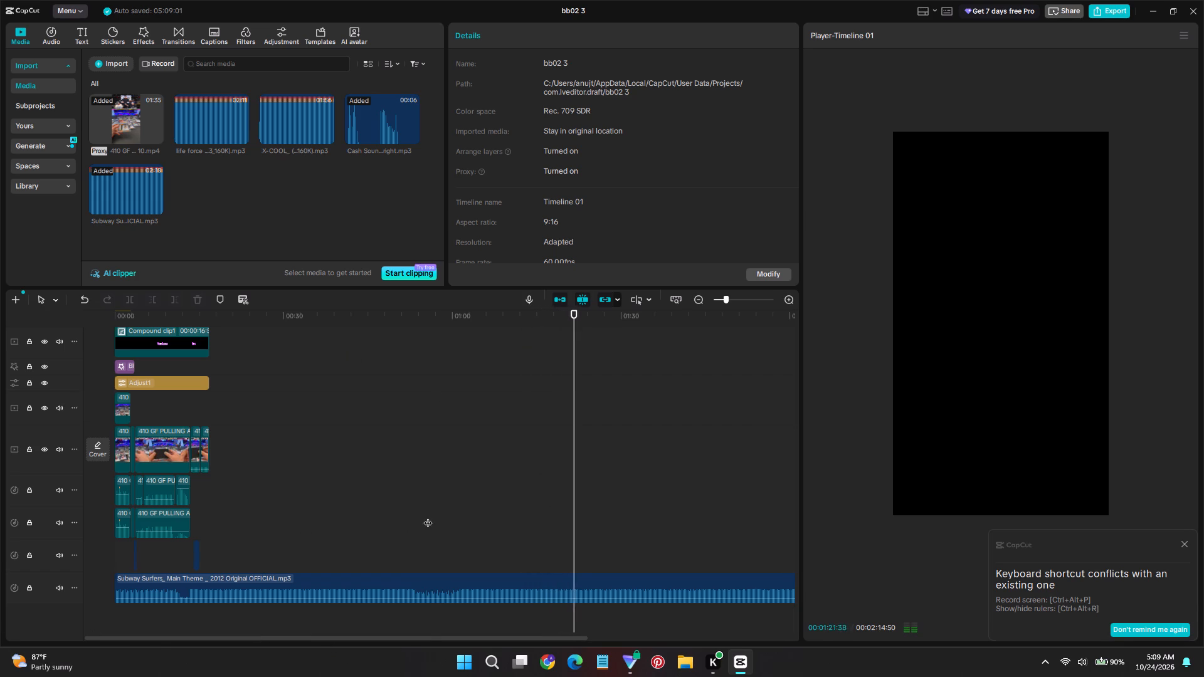
{"action": "key", "text": "space"}
{"action": "left_click", "coordinate": [422, 528]}
{"action": "key", "text": "space"}
{"action": "left_click", "coordinate": [354, 531]}
{"action": "key", "text": "space"}
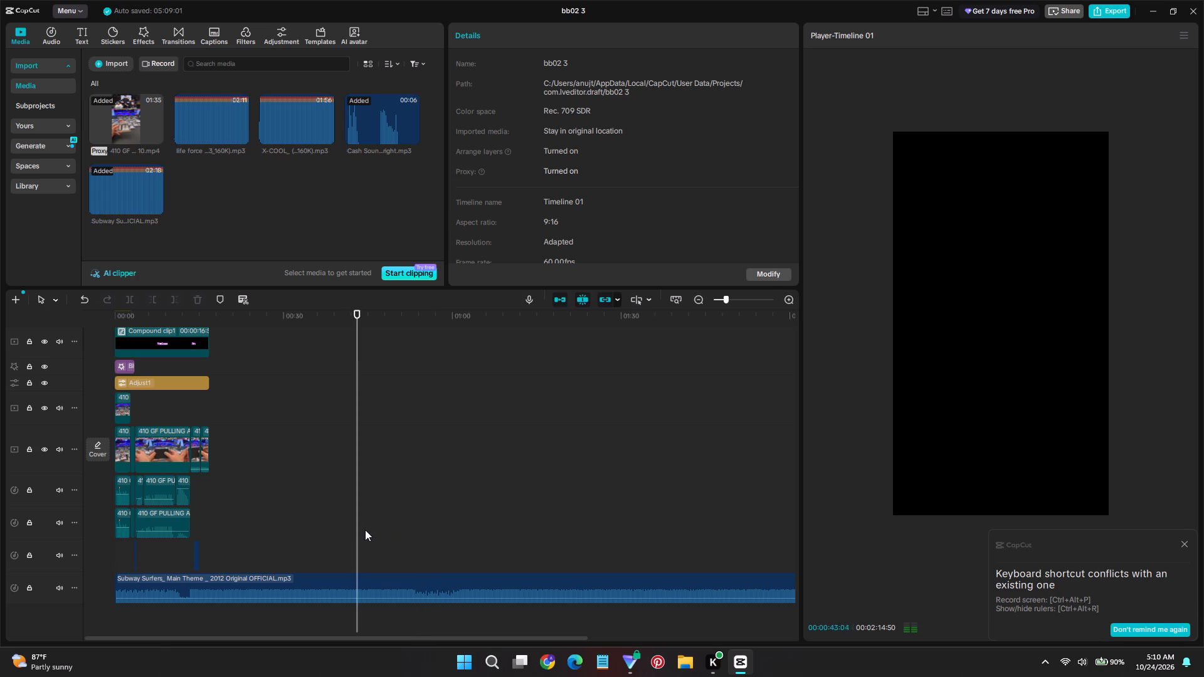
{"action": "left_click", "coordinate": [320, 531]}
{"action": "key", "text": "space"}
{"action": "left_click", "coordinate": [399, 558]}
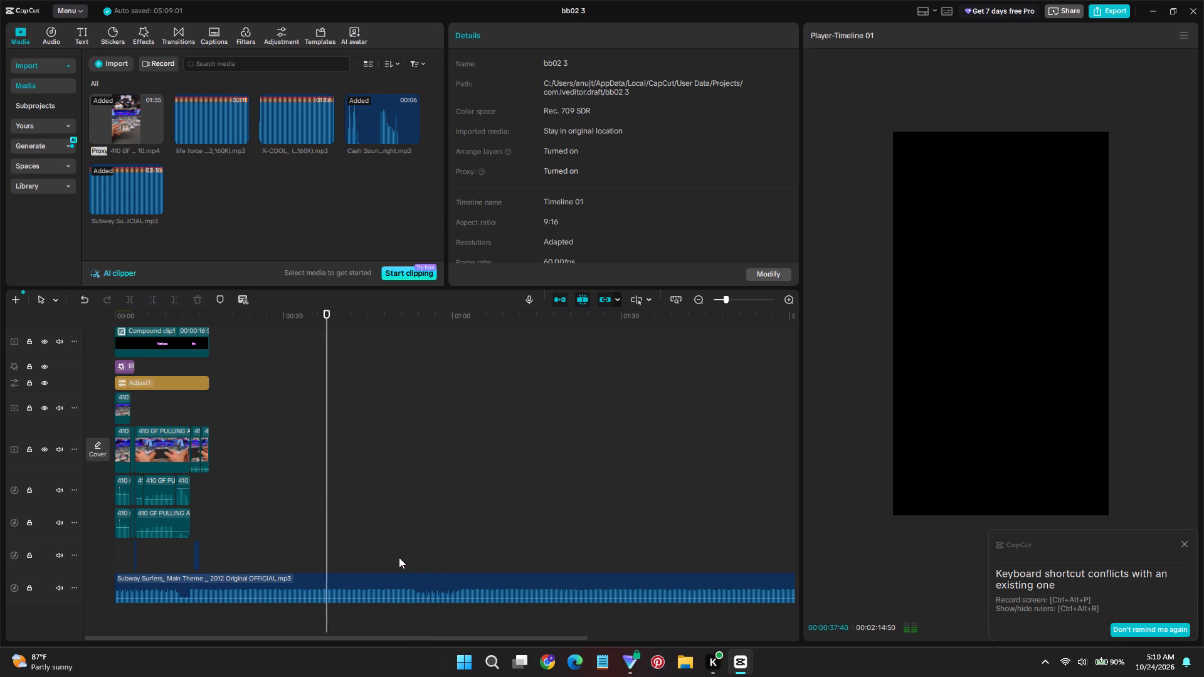
{"action": "key", "text": "space"}
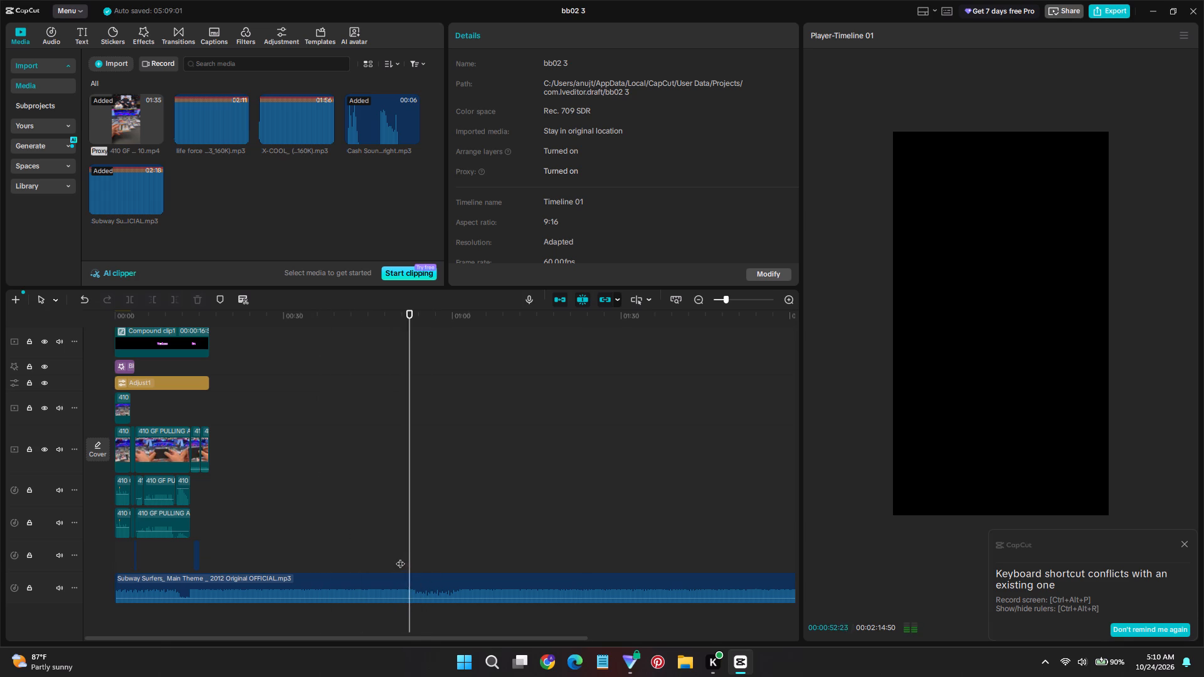
Trim away the Subway Surfers music before about 00:48:59 on the timeline.
{"action": "scroll", "coordinate": [445, 589], "scroll_direction": "up", "scroll_amount": 13, "text": "ctrl"}
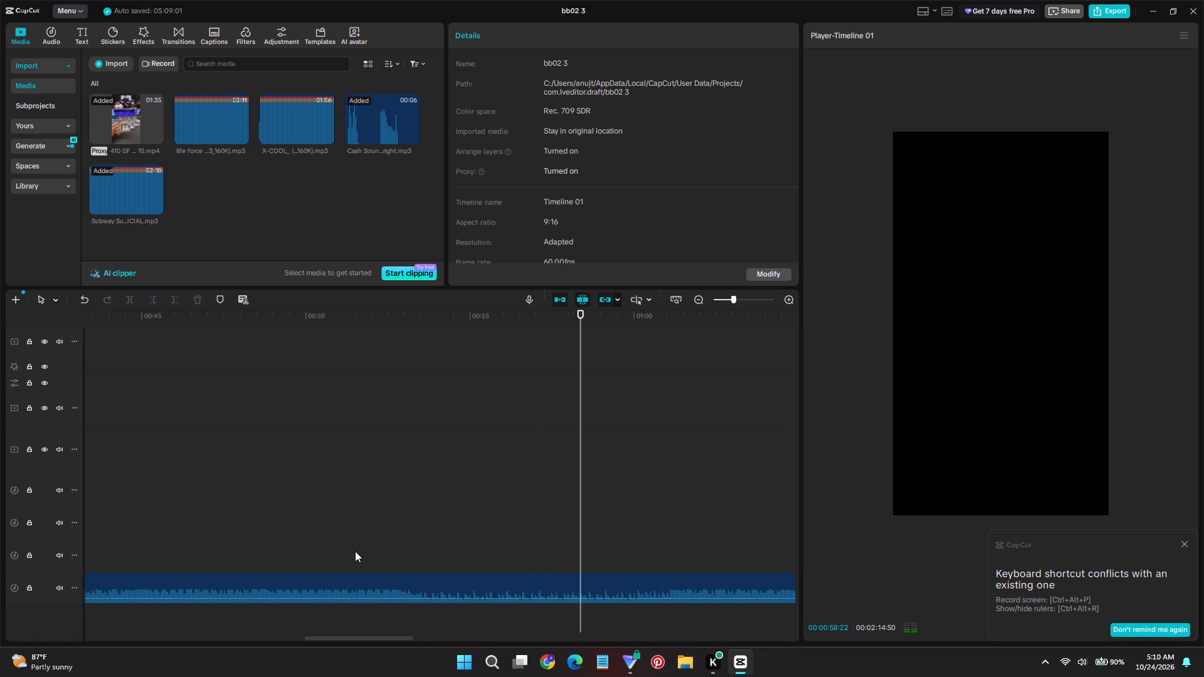
{"action": "left_click", "coordinate": [290, 544]}
{"action": "key", "text": "space"}
{"action": "left_click", "coordinate": [273, 547]}
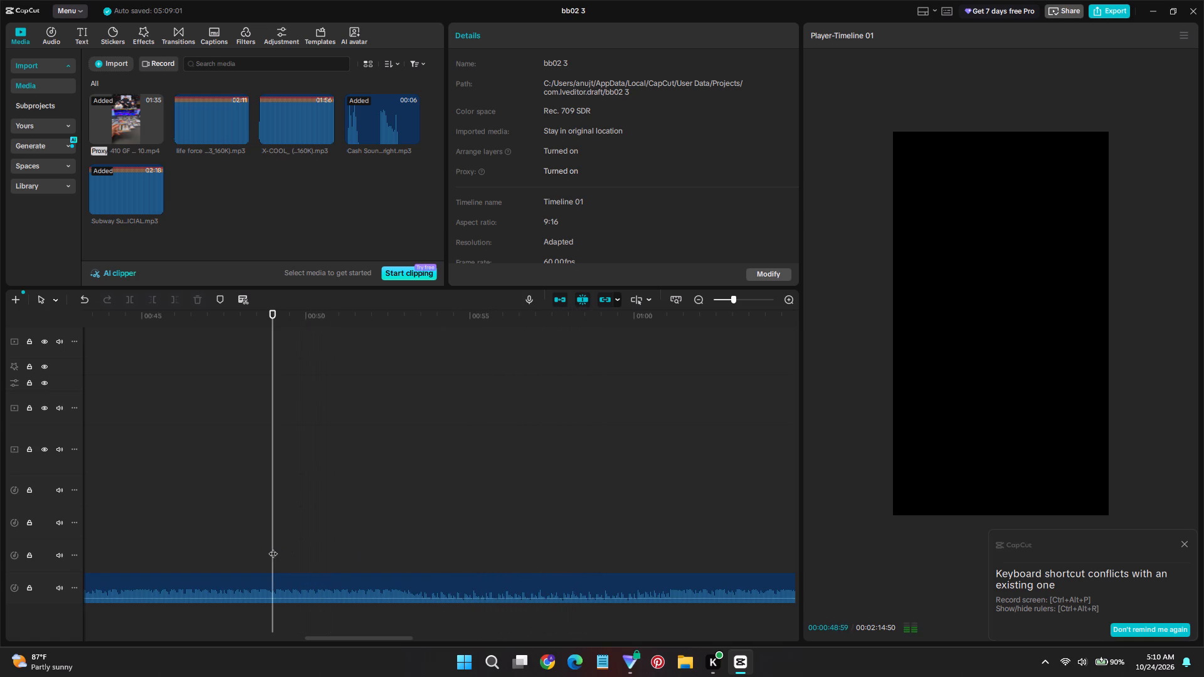
{"action": "left_click", "coordinate": [277, 585]}
{"action": "key", "text": "q"}
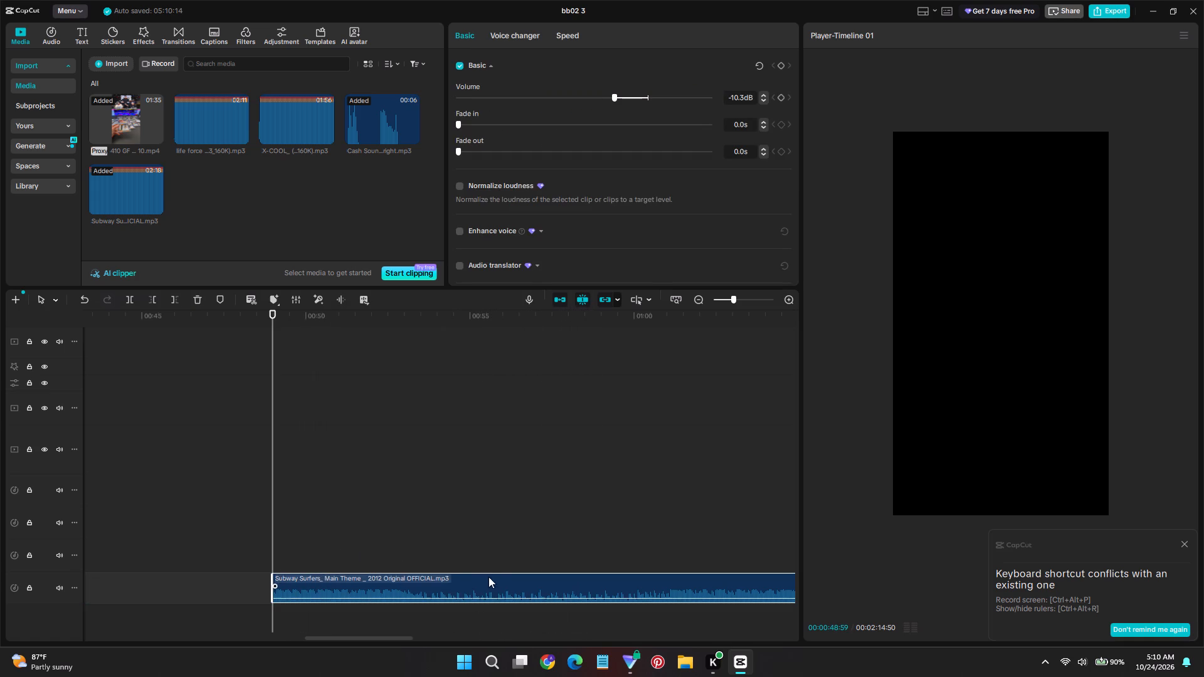
Move the trimmed Subway Surfers music earlier so it starts about 2 seconds into the video.
{"action": "left_click_drag", "start_coordinate": [489, 575], "coordinate": [0, 575]}
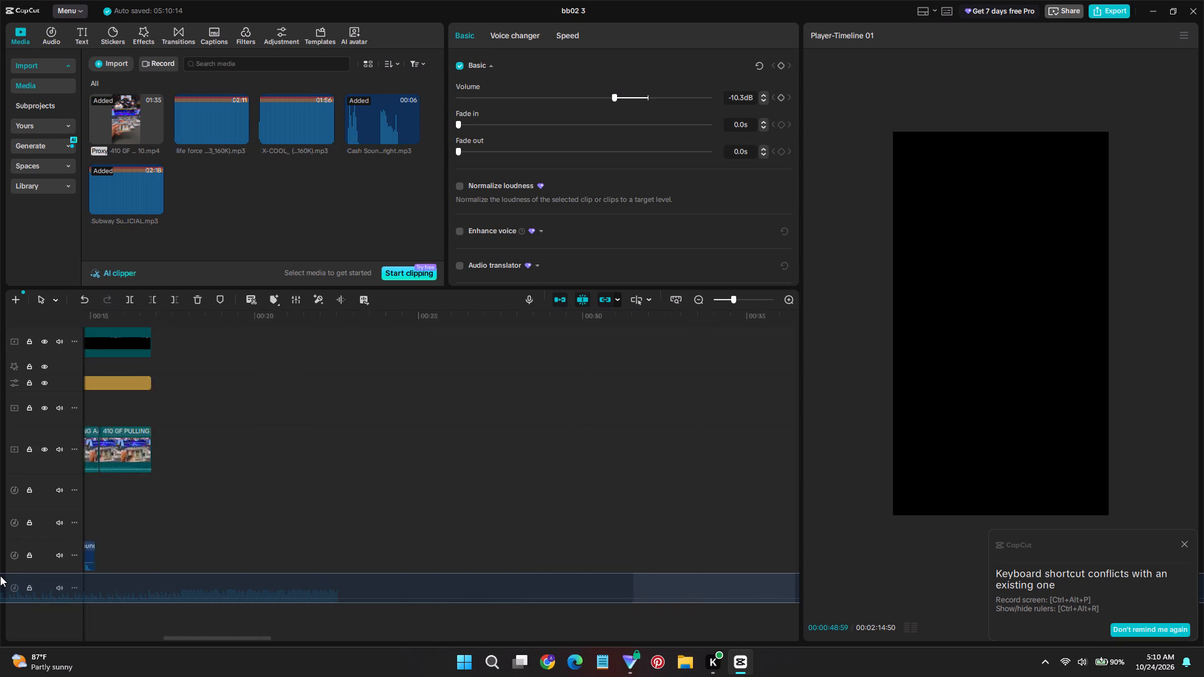
{"action": "left_click_drag", "start_coordinate": [0, 575], "coordinate": [404, 568]}
Play from about 13 seconds to check the repositioned music against the cash sound and $10,000 reveal.
{"action": "left_click", "coordinate": [583, 627]}
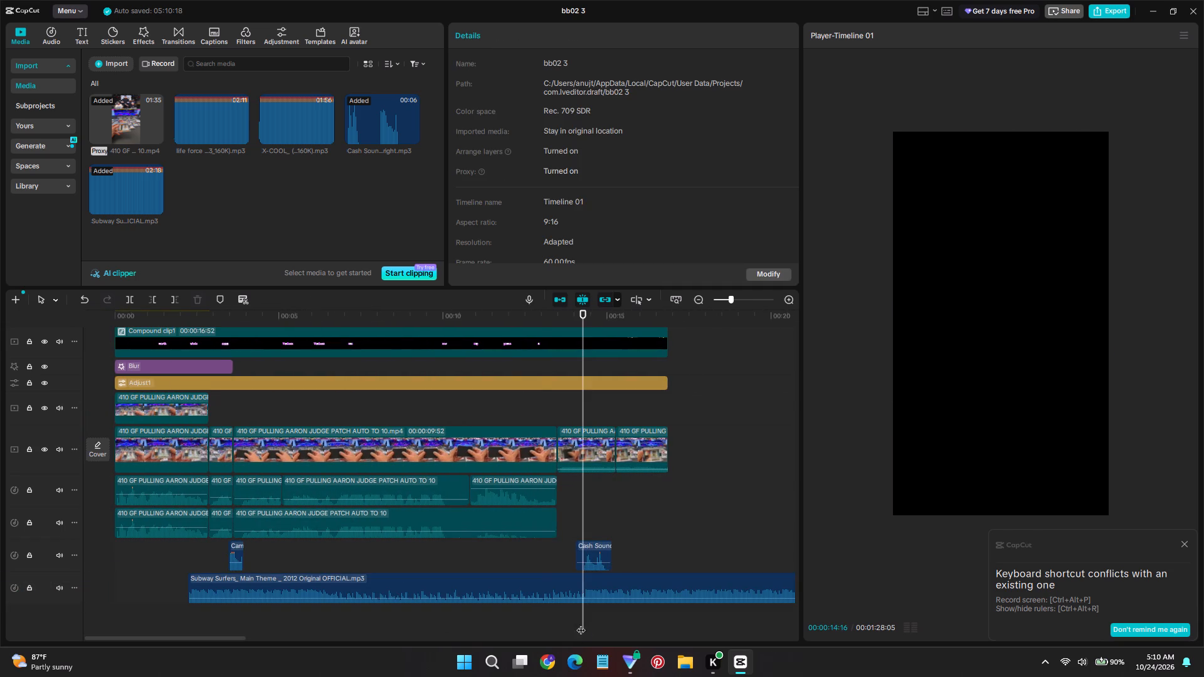
{"action": "left_click", "coordinate": [539, 617]}
{"action": "key", "text": "space"}
{"action": "scroll", "coordinate": [576, 616], "scroll_direction": "up", "scroll_amount": 5}
{"action": "scroll", "coordinate": [579, 608], "scroll_direction": "up", "scroll_amount": 4, "text": "ctrl"}
{"action": "scroll", "coordinate": [581, 606], "scroll_direction": "up", "scroll_amount": 1}
{"action": "scroll", "coordinate": [581, 606], "scroll_direction": "down", "scroll_amount": 6}
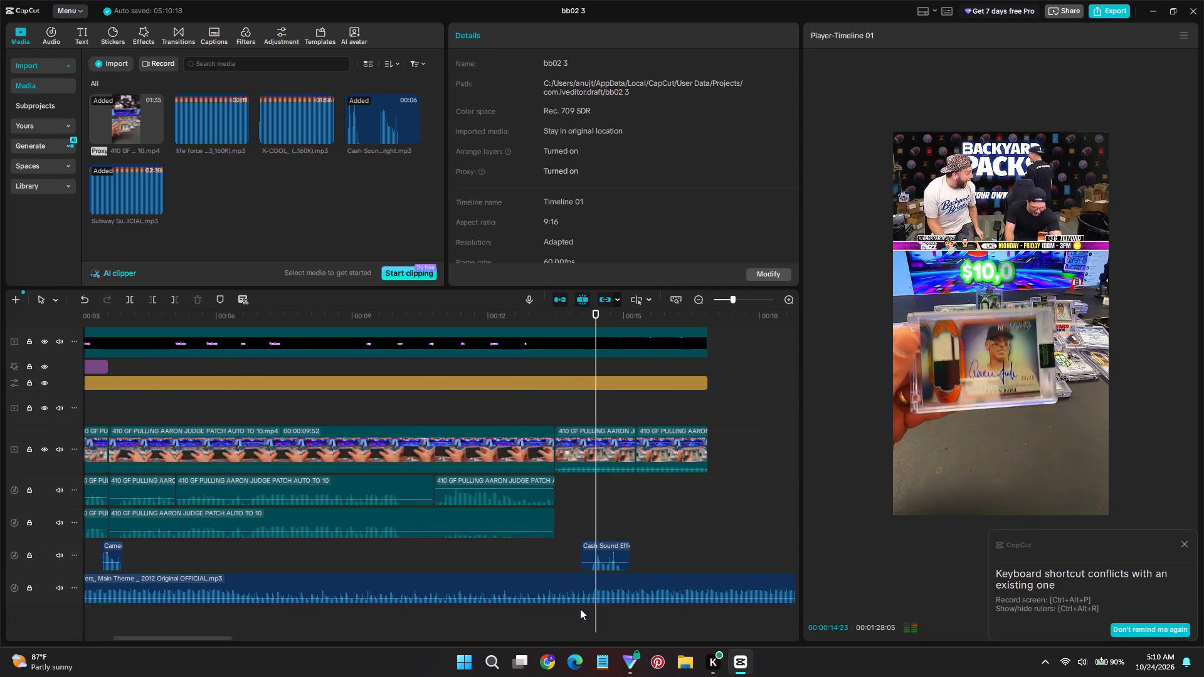
{"action": "left_click", "coordinate": [551, 611]}
{"action": "key", "text": "space"}
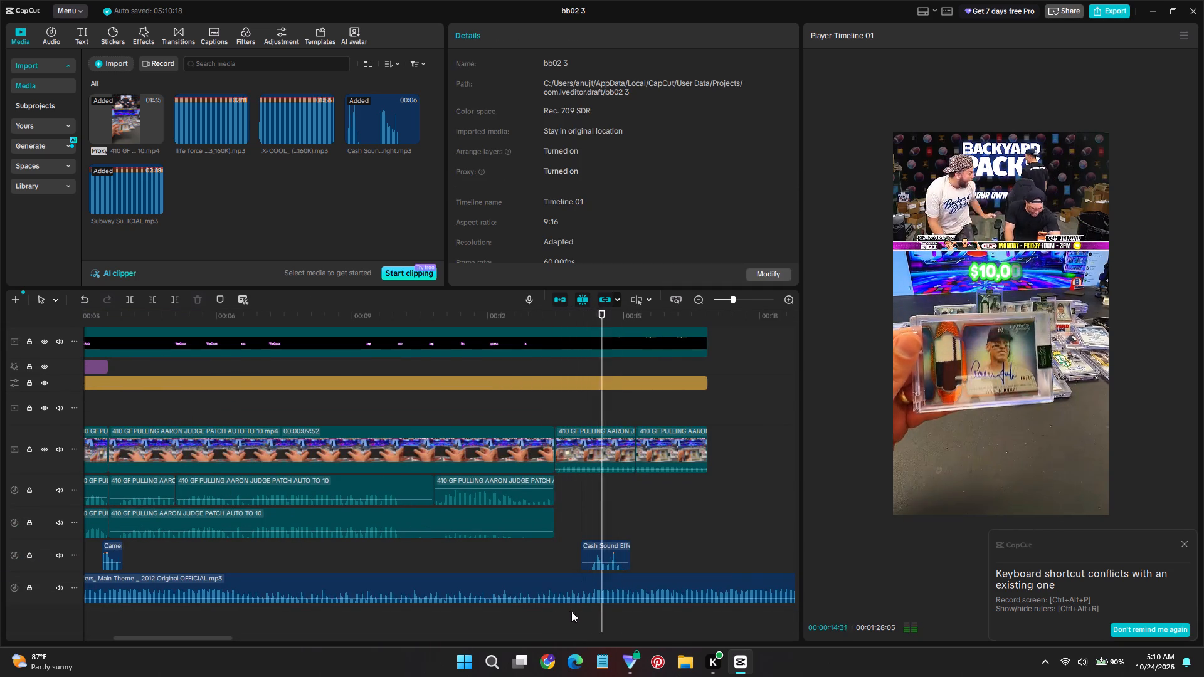
{"action": "left_click", "coordinate": [548, 607]}
{"action": "key", "text": "space"}
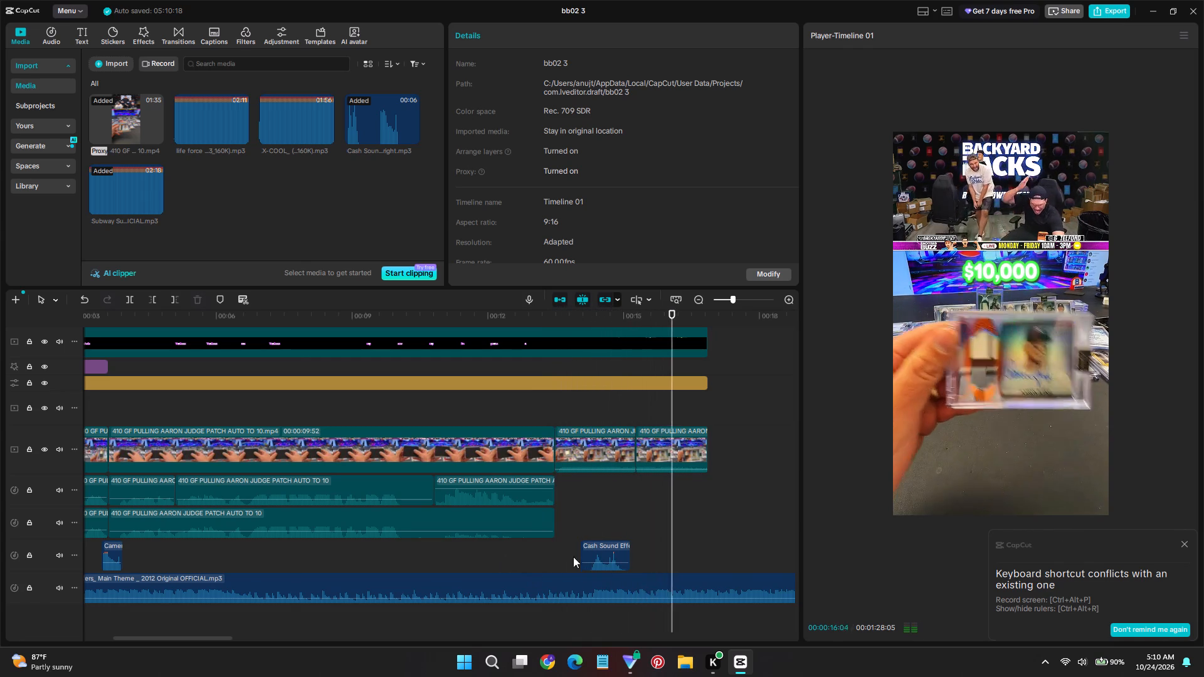
Replay the final two video clips several times to review the ending with the music.
{"action": "scroll", "coordinate": [615, 527], "scroll_direction": "down", "scroll_amount": 5, "text": "ctrl"}
{"action": "left_click", "coordinate": [536, 513]}
{"action": "key", "text": "space"}
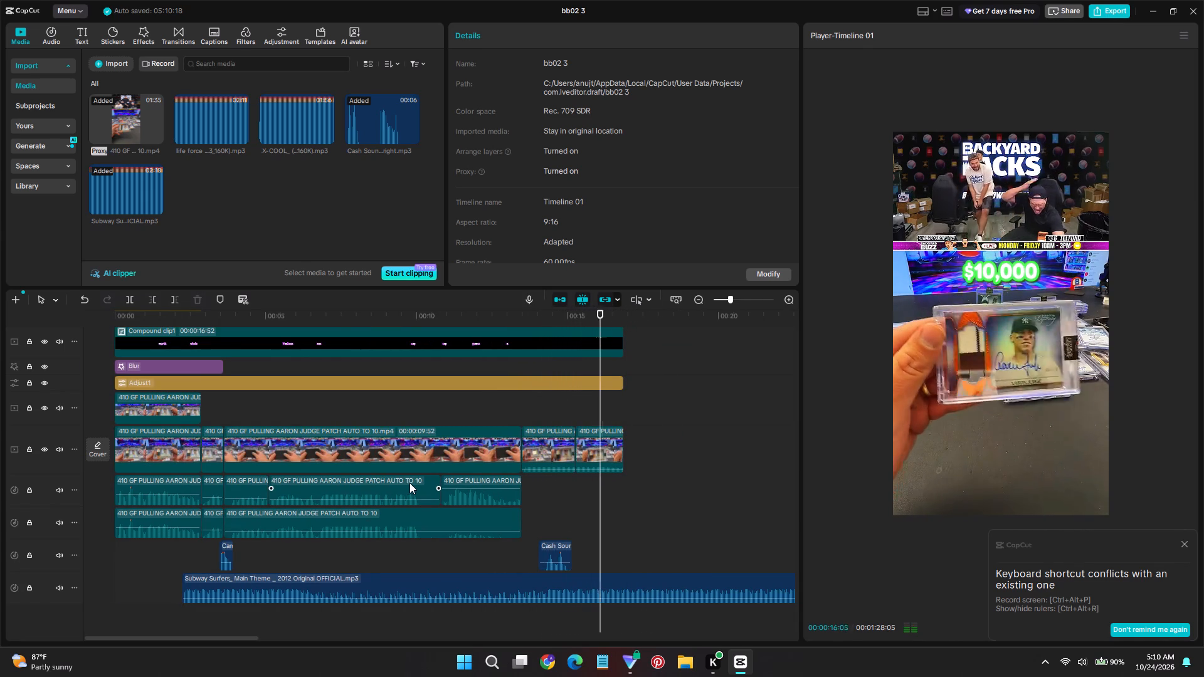
{"action": "key", "text": "space"}
{"action": "left_click", "coordinate": [526, 417]}
{"action": "key", "text": "space"}
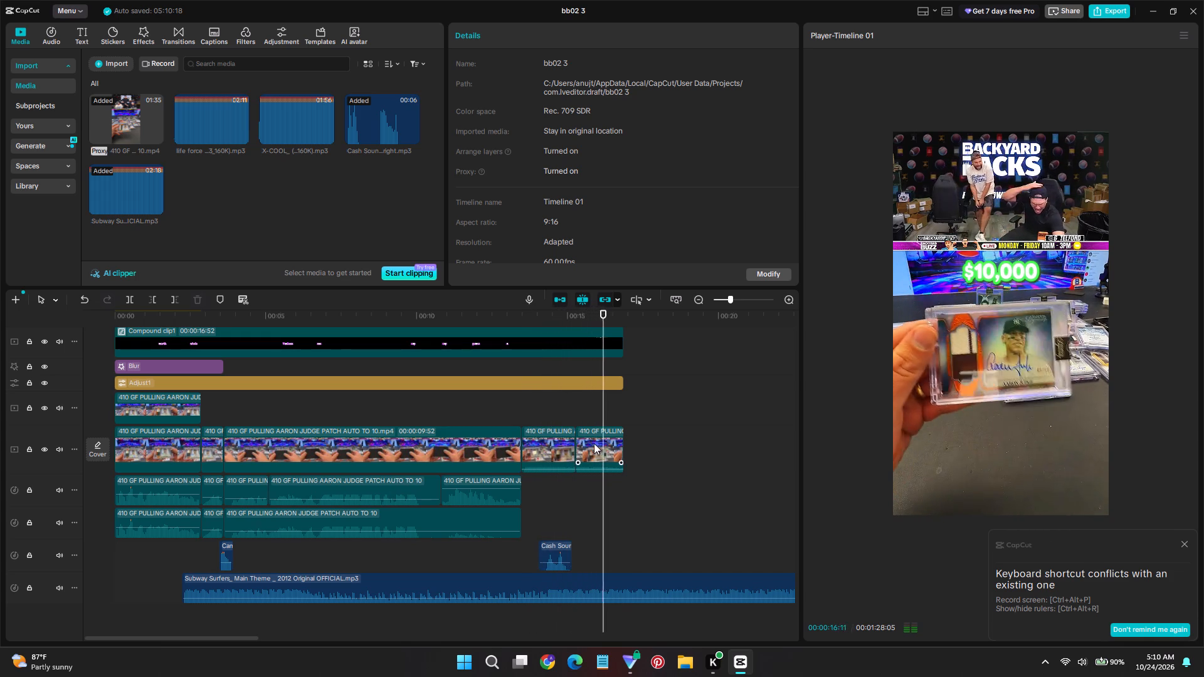
{"action": "left_click", "coordinate": [568, 410]}
{"action": "key", "text": "space"}
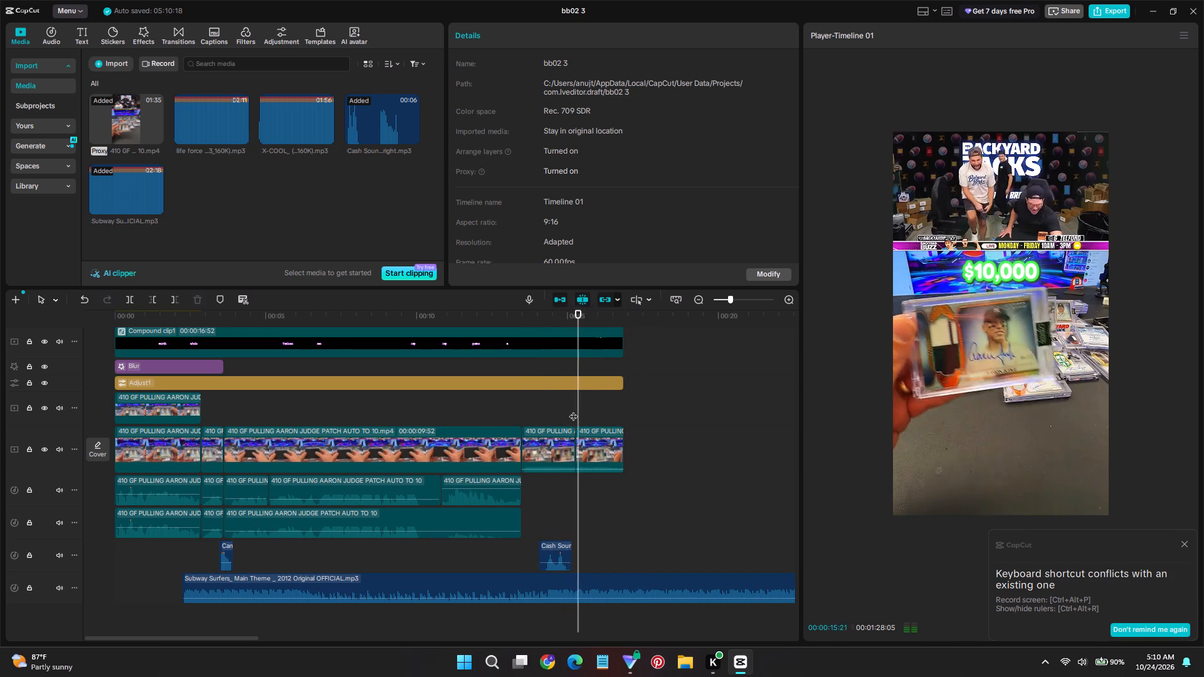
{"action": "left_click", "coordinate": [522, 410]}
{"action": "key", "text": "space"}
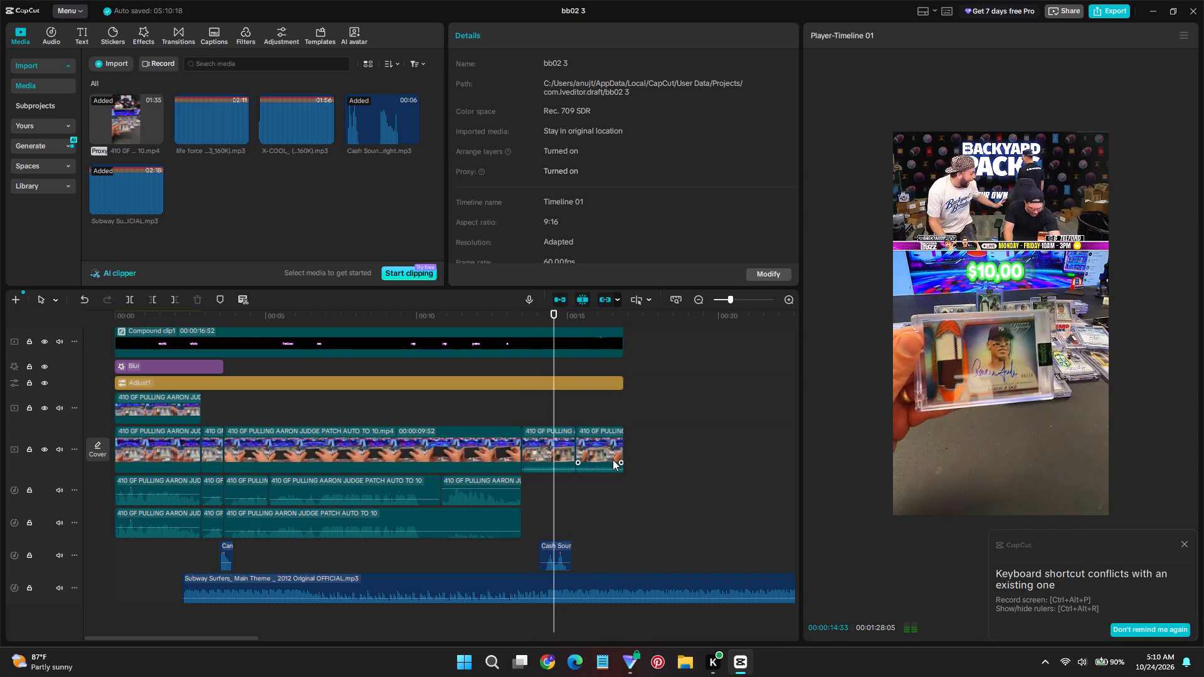
Delete the last video clip on the main track.
{"action": "left_click", "coordinate": [613, 459]}
{"action": "key", "text": "space"}
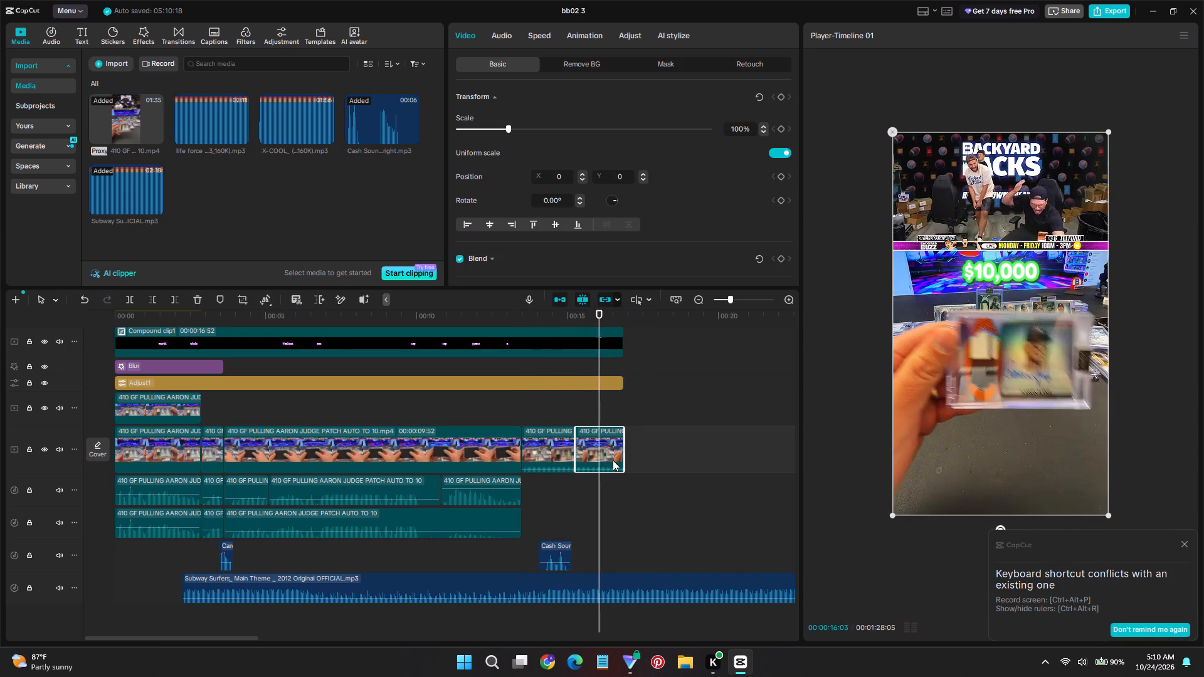
{"action": "key", "text": "Delete"}
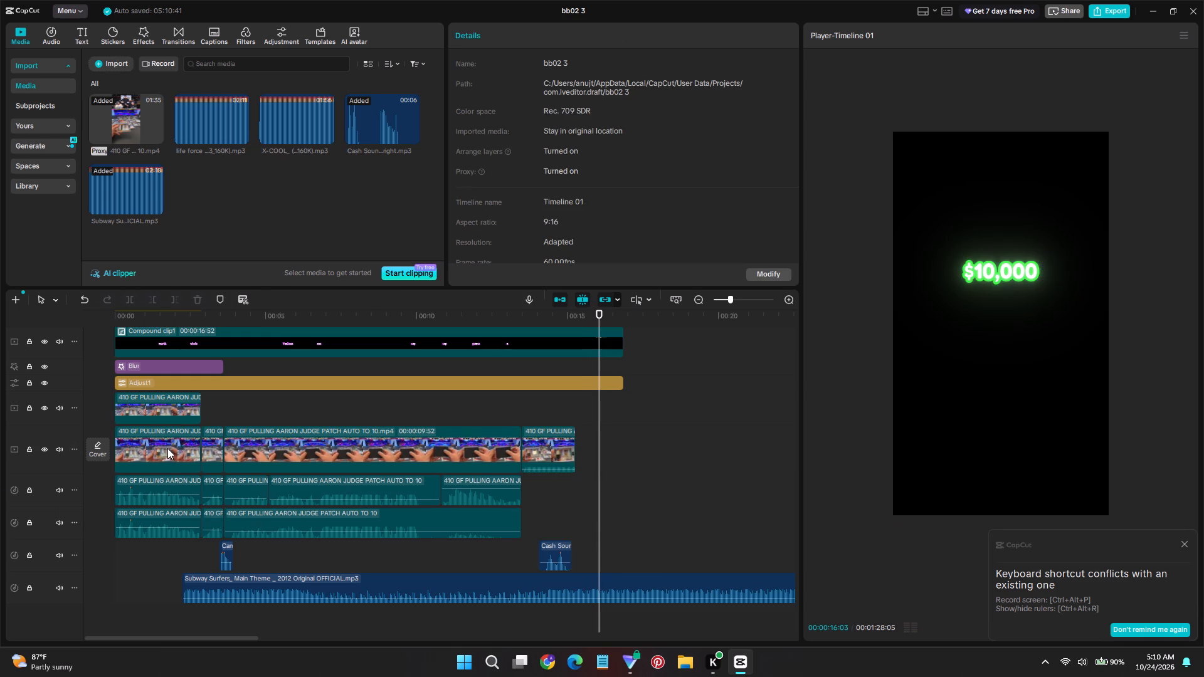
Copy the opening overlay, main video and two audio clips and paste them at 00:15:16.
{"action": "left_click_drag", "start_coordinate": [171, 564], "coordinate": [156, 403]}
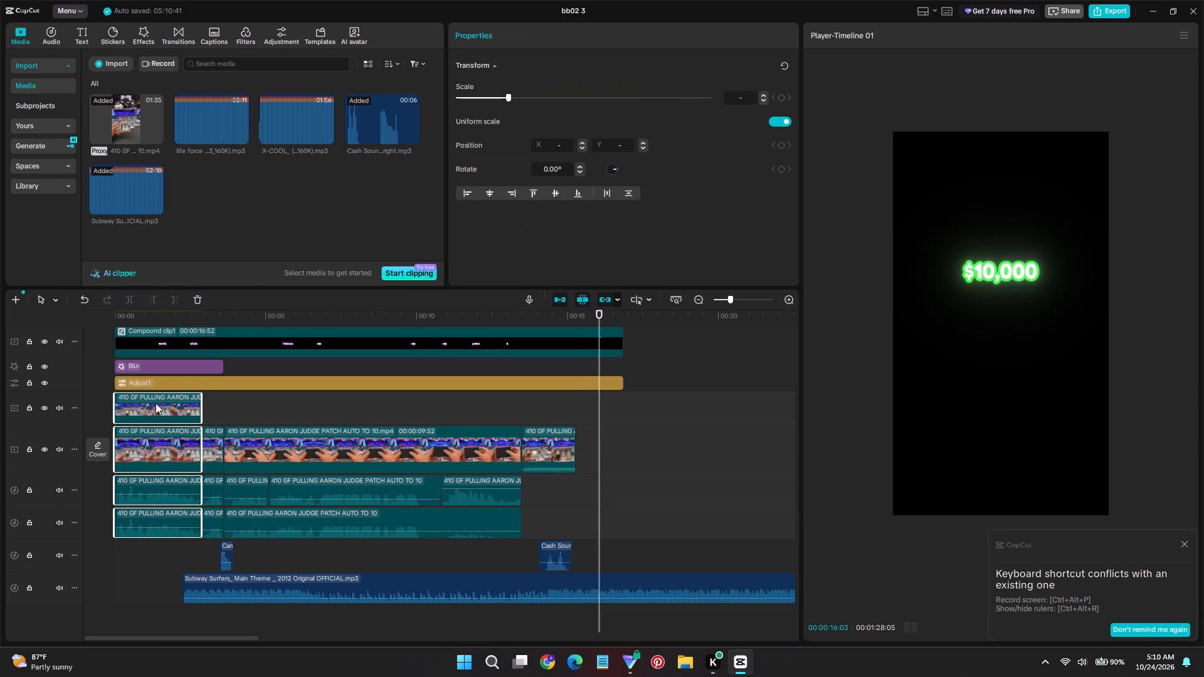
{"action": "key", "text": "ctrl+c"}
{"action": "key", "text": "ctrl+c"}
{"action": "key", "text": "ctrl+c"}
{"action": "key", "text": "ctrl+c"}
{"action": "key", "text": "ctrl+c"}
{"action": "left_click_drag", "start_coordinate": [588, 313], "coordinate": [574, 316]}
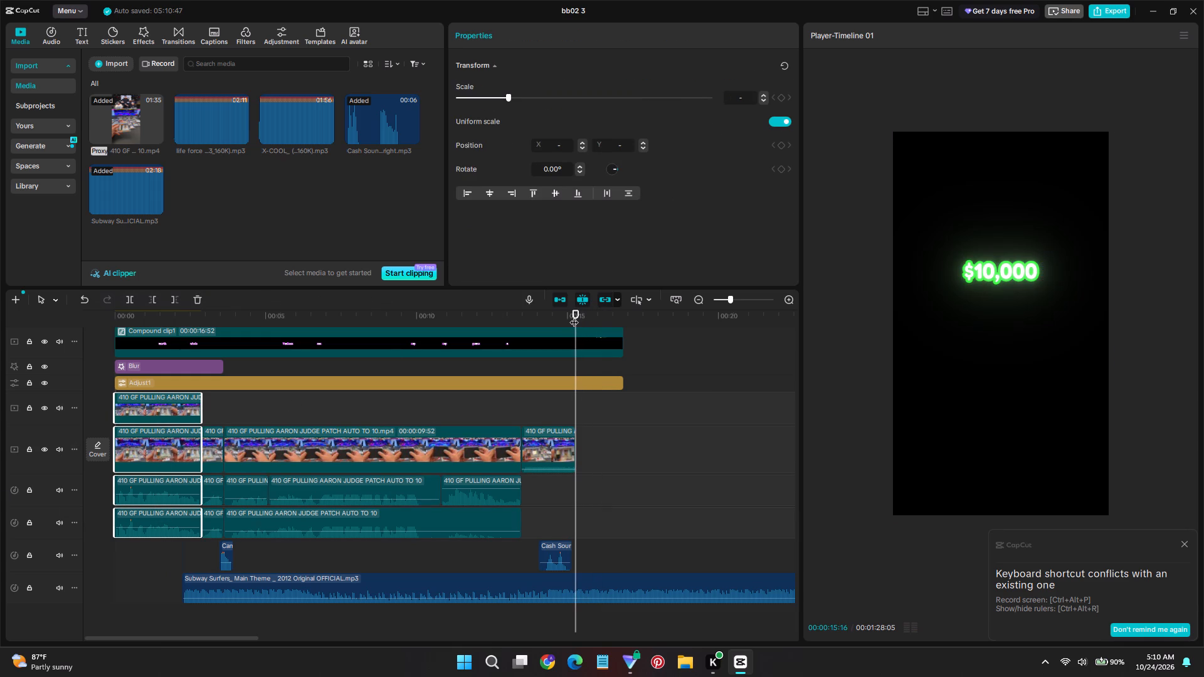
{"action": "key", "text": "ctrl+v"}
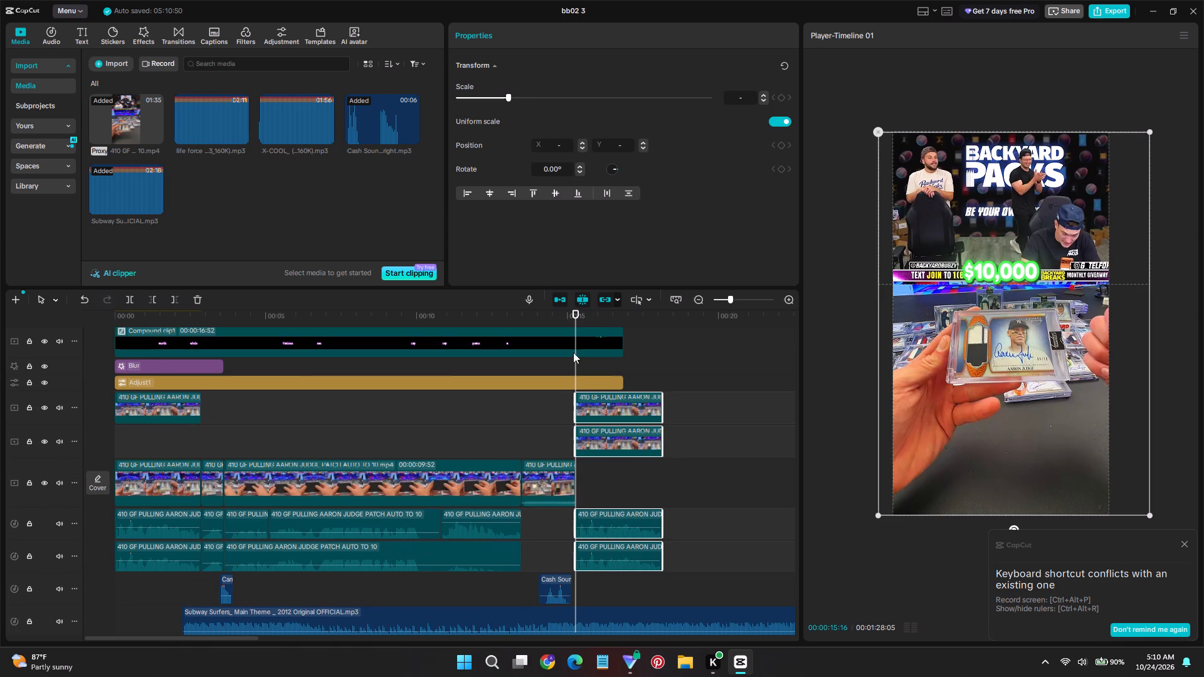
Move the pasted video clips down one track so the lower one follows the last main-track clip.
{"action": "scroll", "coordinate": [622, 465], "scroll_direction": "up", "scroll_amount": 8, "text": "ctrl"}
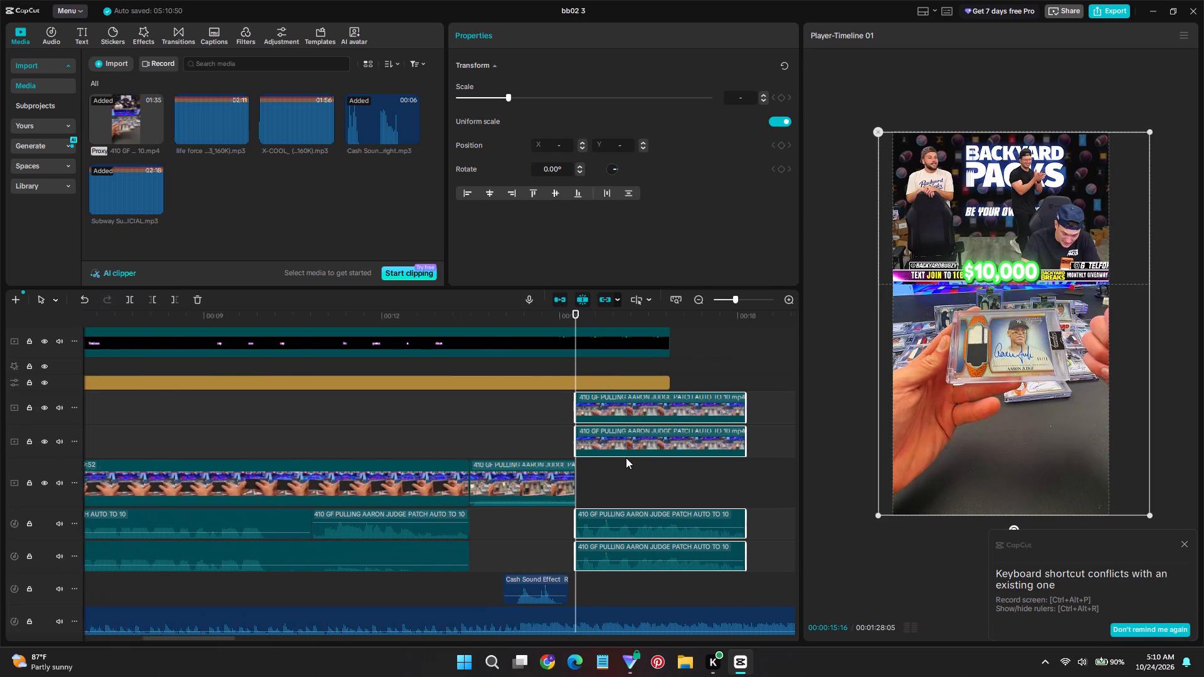
{"action": "scroll", "coordinate": [626, 458], "scroll_direction": "up", "scroll_amount": 9, "text": "ctrl"}
{"action": "left_click_drag", "start_coordinate": [644, 438], "coordinate": [648, 498]}
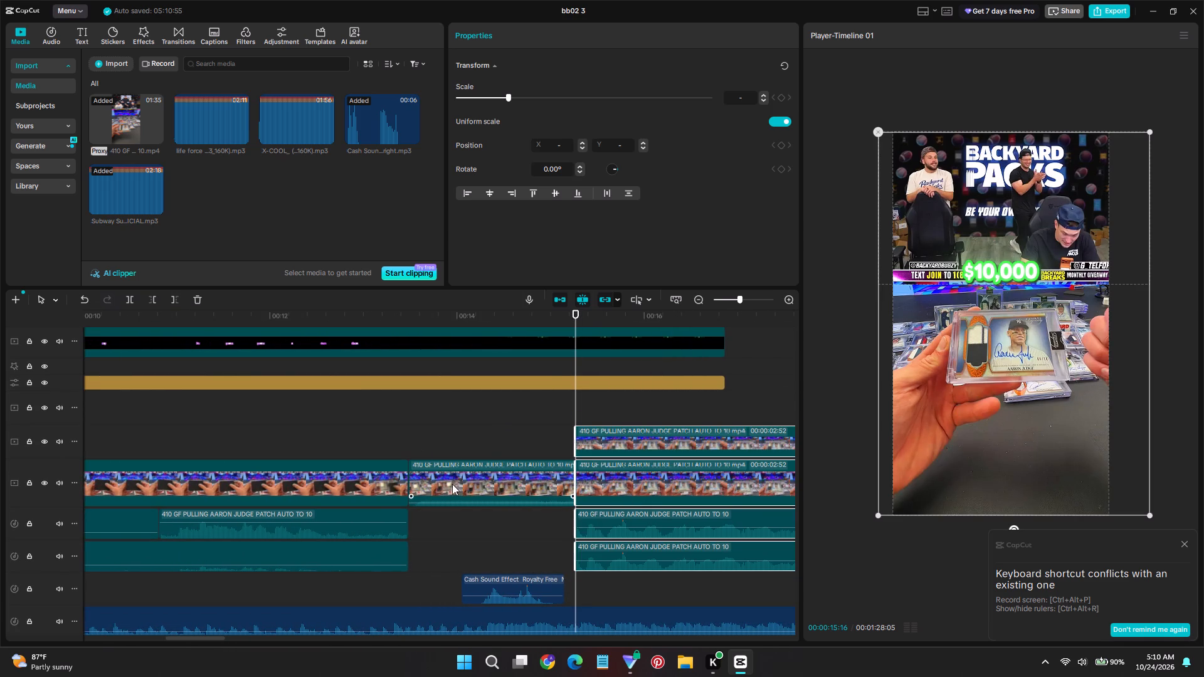
Replay the ending from 00:14:03 to check the pasted opening clips against the captions and music.
{"action": "scroll", "coordinate": [452, 484], "scroll_direction": "down", "scroll_amount": 20, "text": "ctrl"}
{"action": "left_click", "coordinate": [463, 543]}
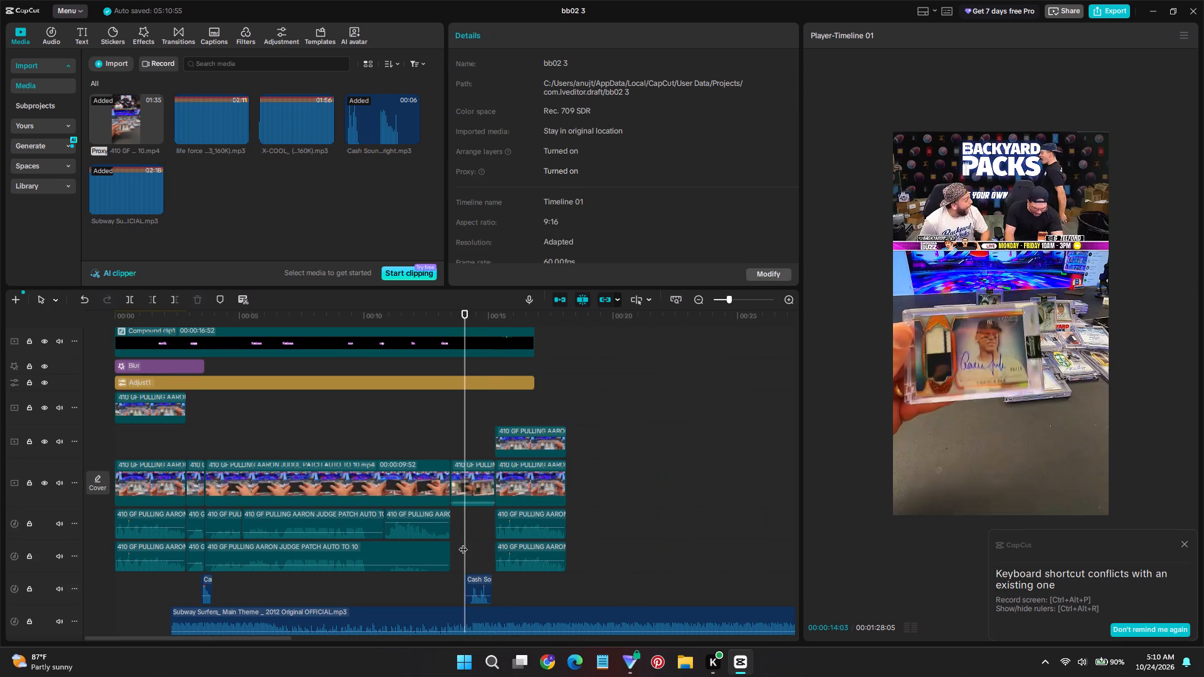
{"action": "key", "text": "space"}
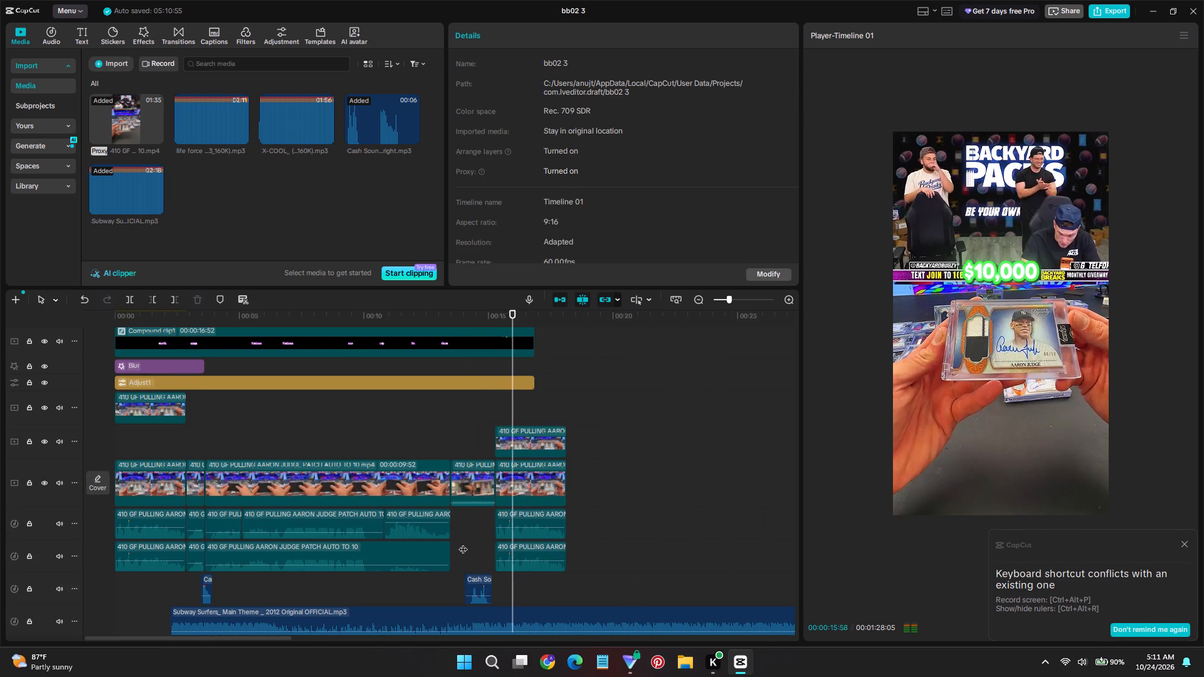
{"action": "key", "text": "space"}
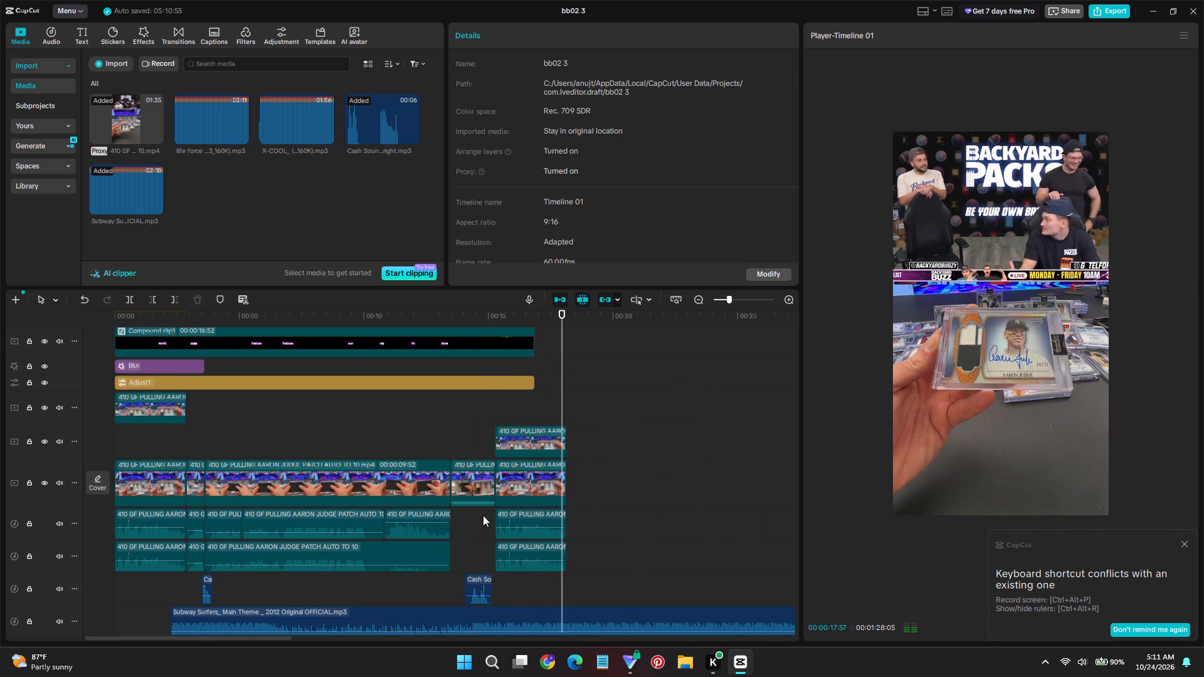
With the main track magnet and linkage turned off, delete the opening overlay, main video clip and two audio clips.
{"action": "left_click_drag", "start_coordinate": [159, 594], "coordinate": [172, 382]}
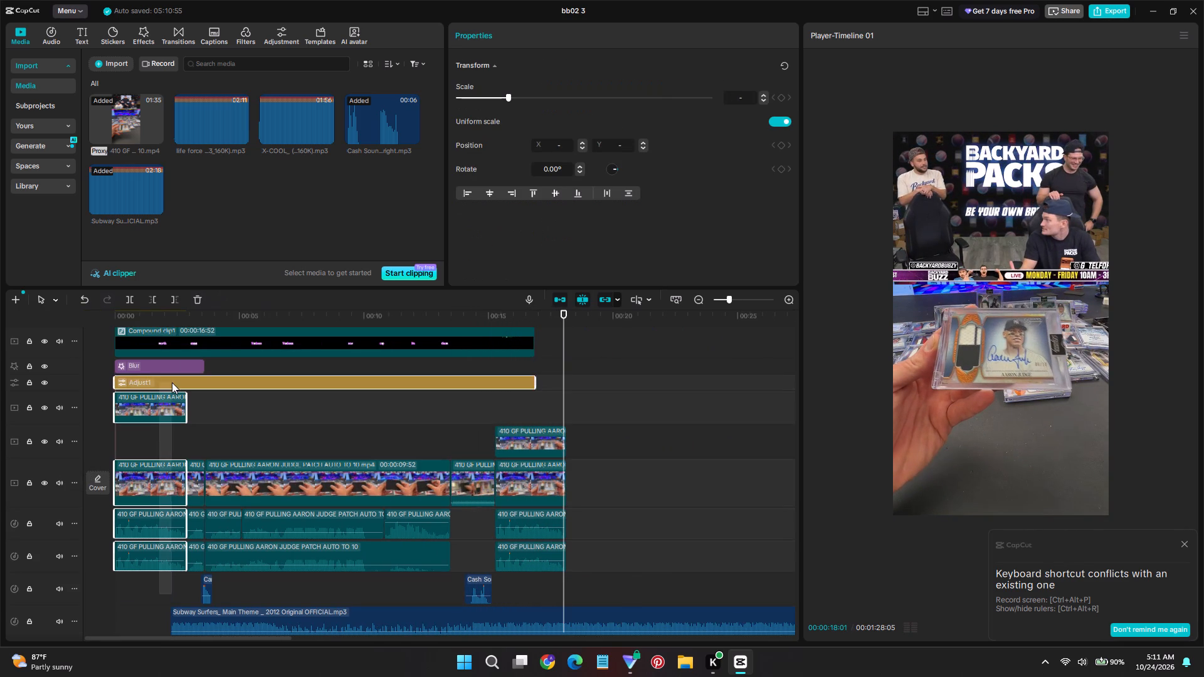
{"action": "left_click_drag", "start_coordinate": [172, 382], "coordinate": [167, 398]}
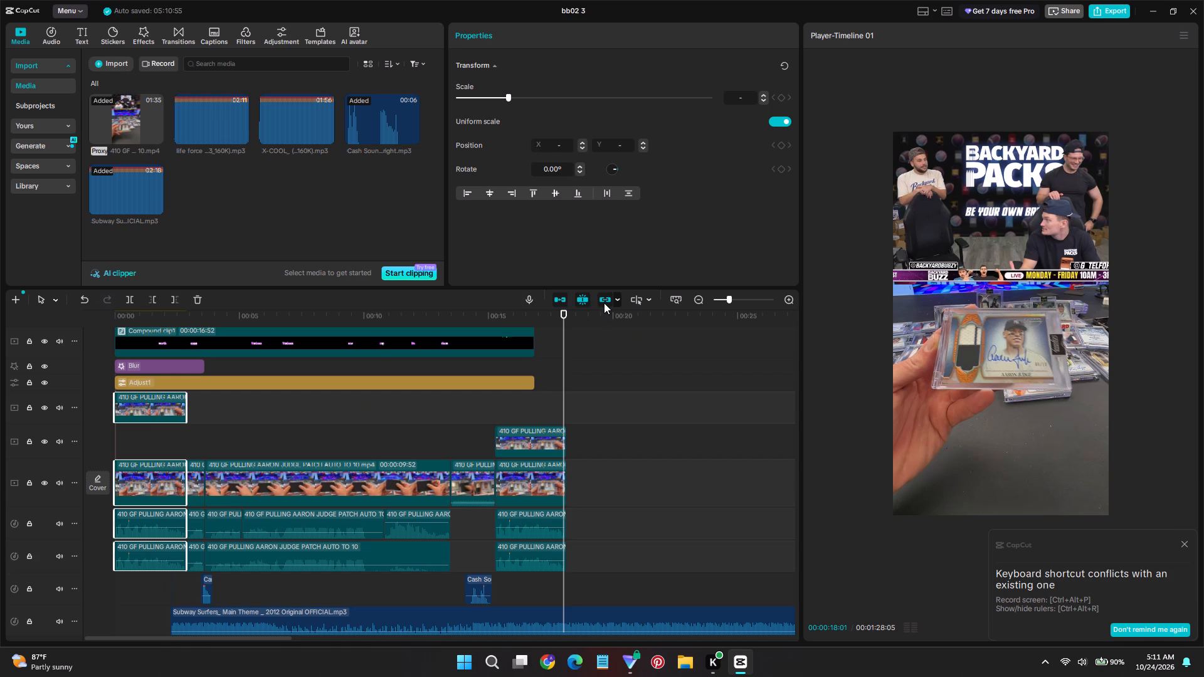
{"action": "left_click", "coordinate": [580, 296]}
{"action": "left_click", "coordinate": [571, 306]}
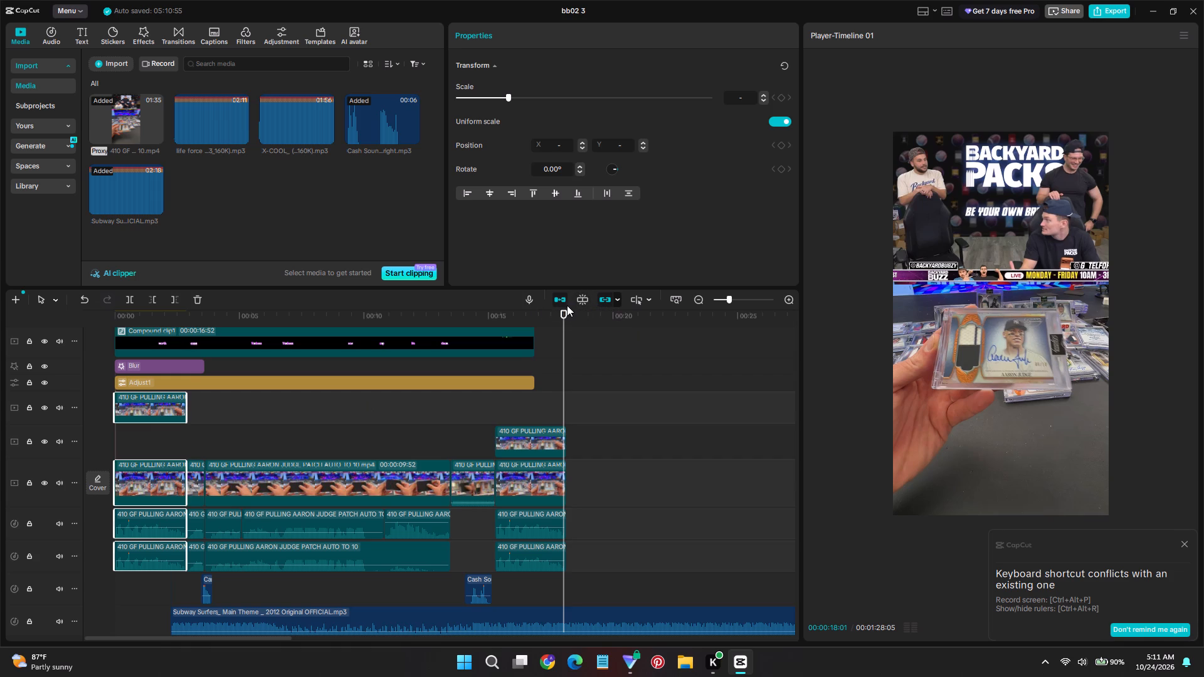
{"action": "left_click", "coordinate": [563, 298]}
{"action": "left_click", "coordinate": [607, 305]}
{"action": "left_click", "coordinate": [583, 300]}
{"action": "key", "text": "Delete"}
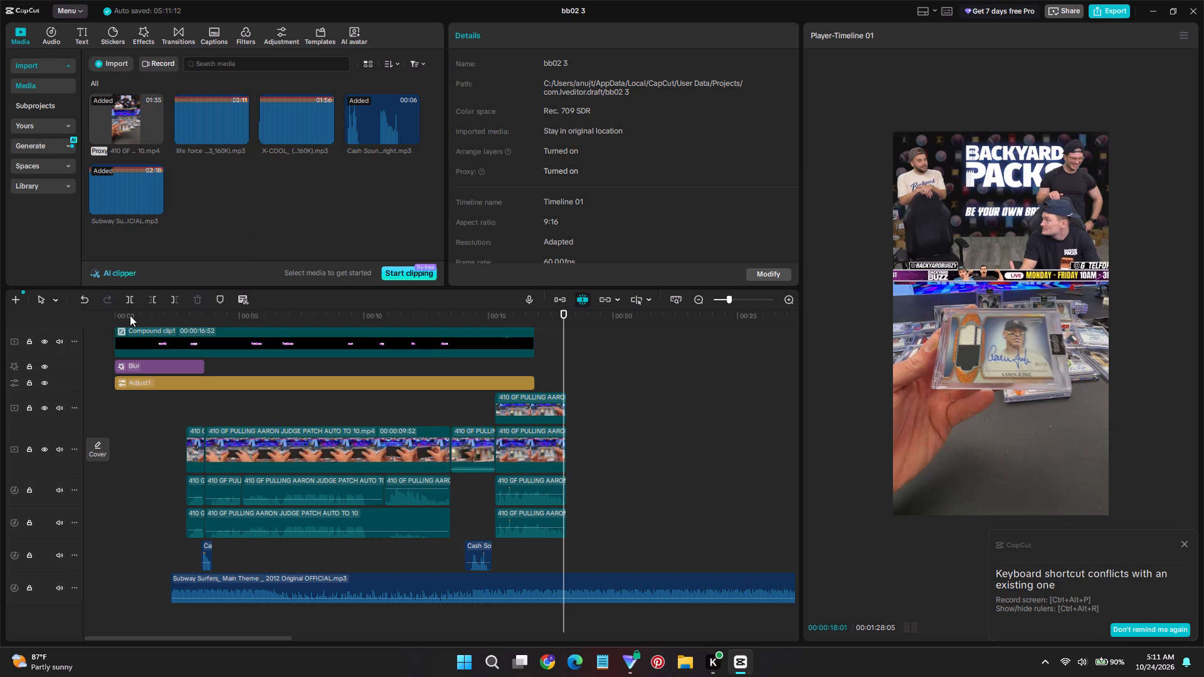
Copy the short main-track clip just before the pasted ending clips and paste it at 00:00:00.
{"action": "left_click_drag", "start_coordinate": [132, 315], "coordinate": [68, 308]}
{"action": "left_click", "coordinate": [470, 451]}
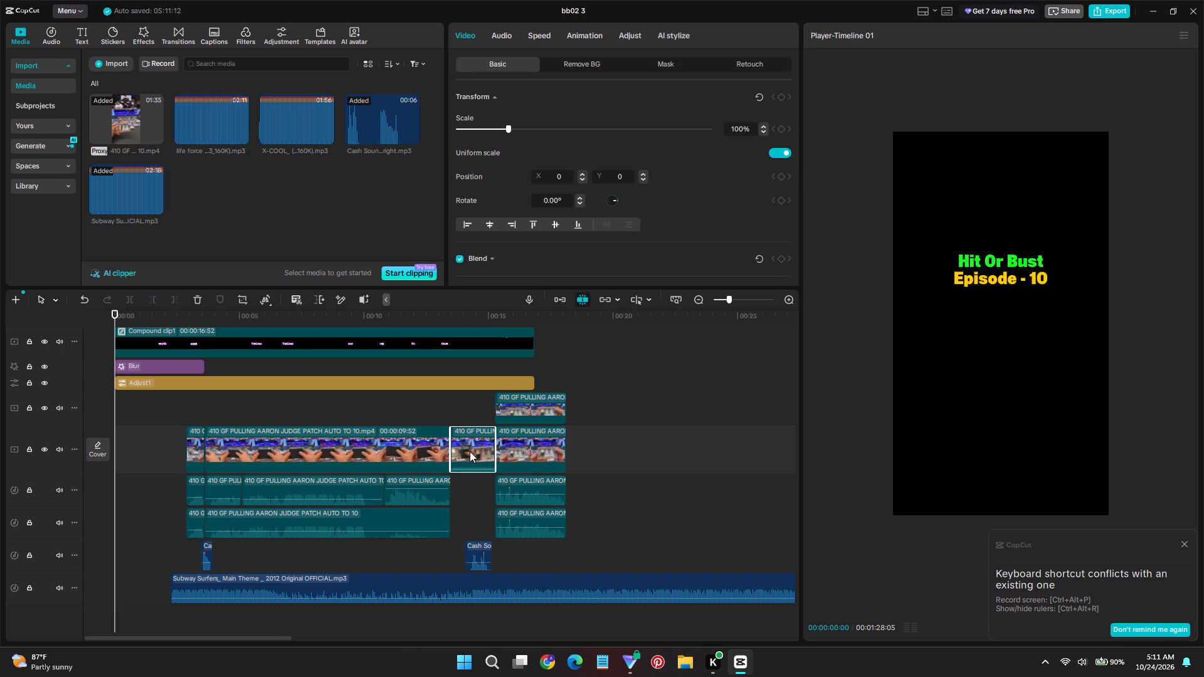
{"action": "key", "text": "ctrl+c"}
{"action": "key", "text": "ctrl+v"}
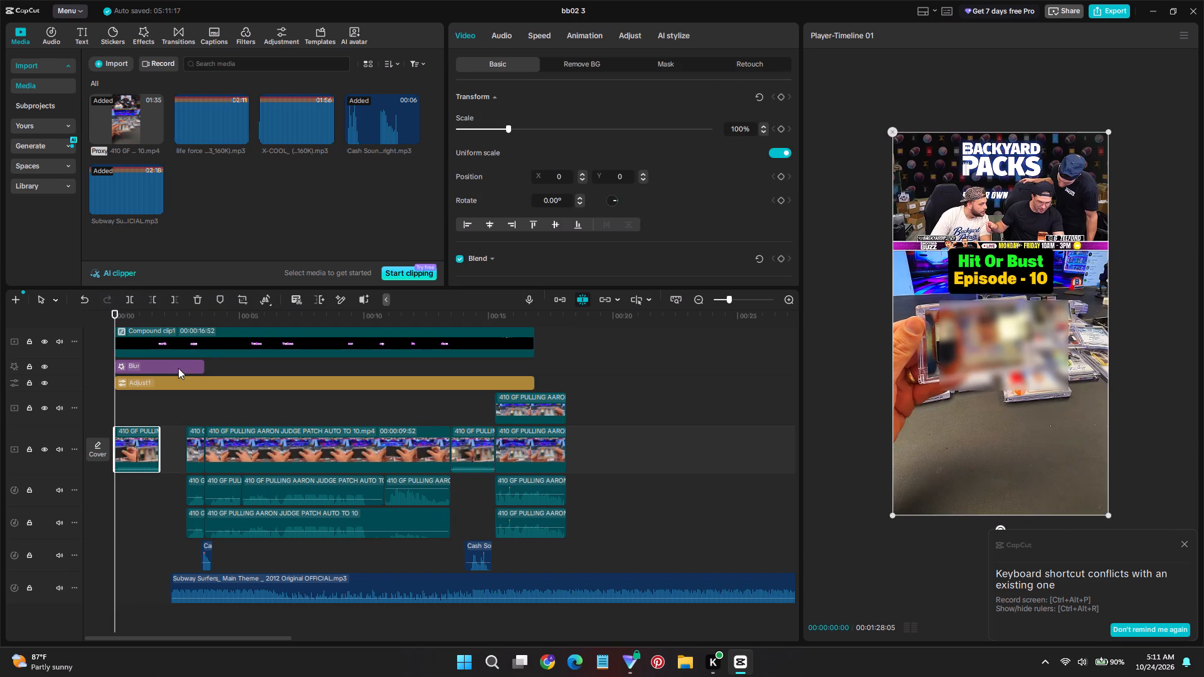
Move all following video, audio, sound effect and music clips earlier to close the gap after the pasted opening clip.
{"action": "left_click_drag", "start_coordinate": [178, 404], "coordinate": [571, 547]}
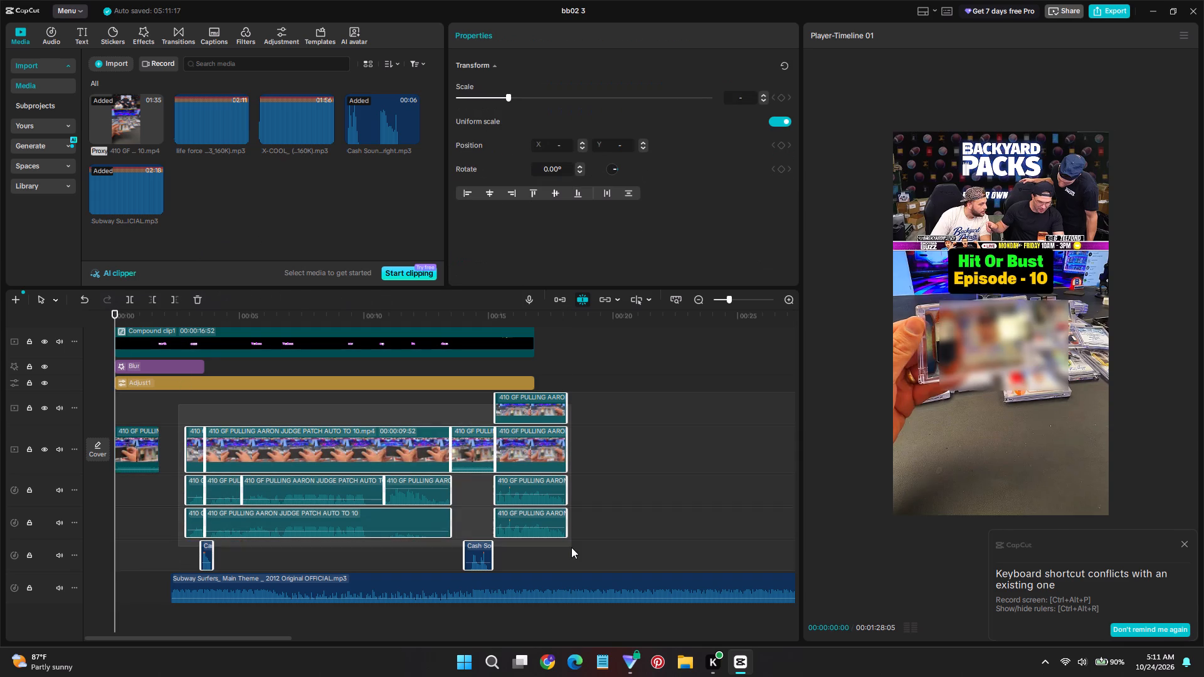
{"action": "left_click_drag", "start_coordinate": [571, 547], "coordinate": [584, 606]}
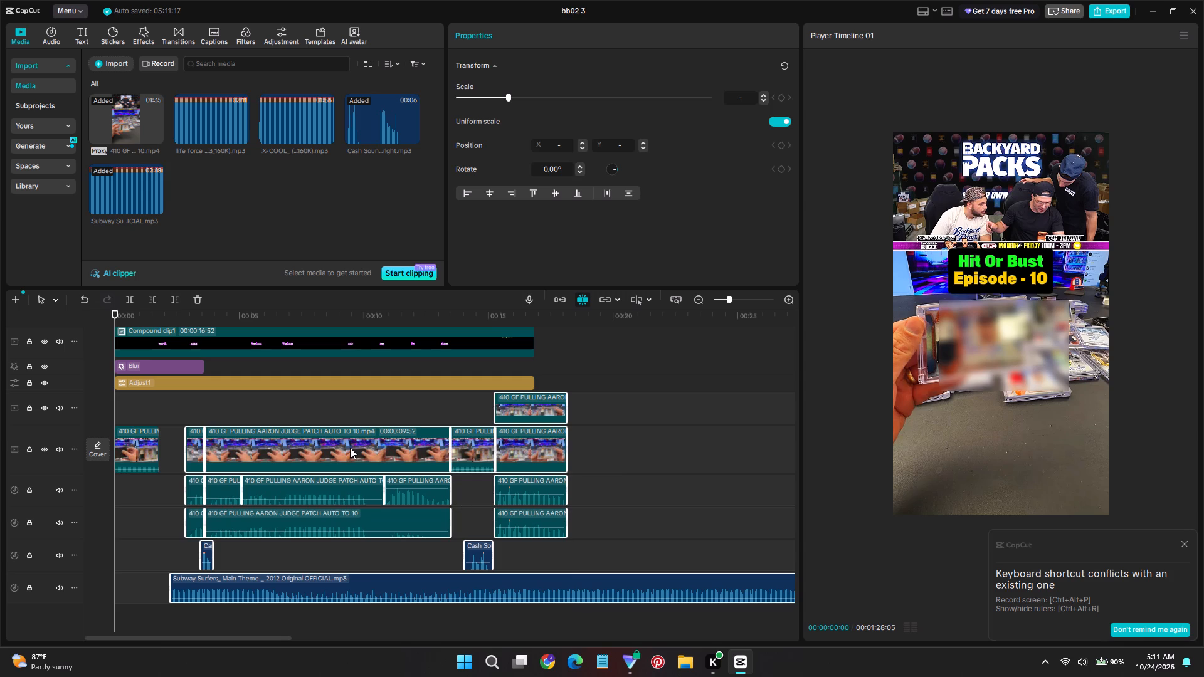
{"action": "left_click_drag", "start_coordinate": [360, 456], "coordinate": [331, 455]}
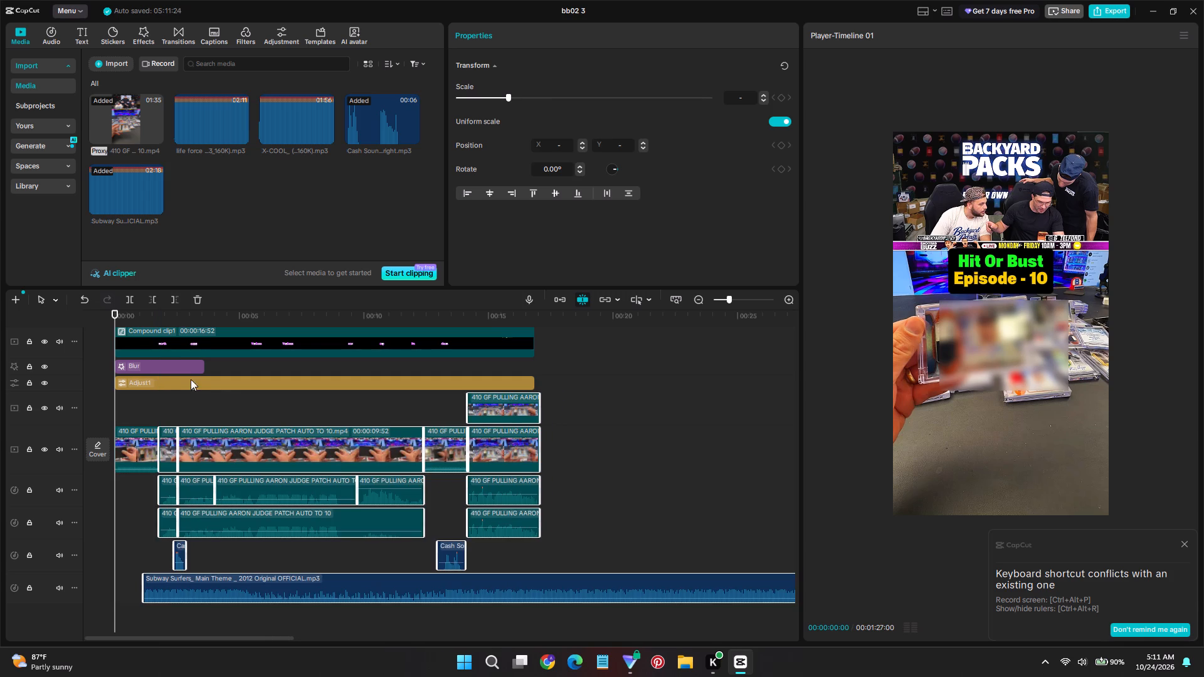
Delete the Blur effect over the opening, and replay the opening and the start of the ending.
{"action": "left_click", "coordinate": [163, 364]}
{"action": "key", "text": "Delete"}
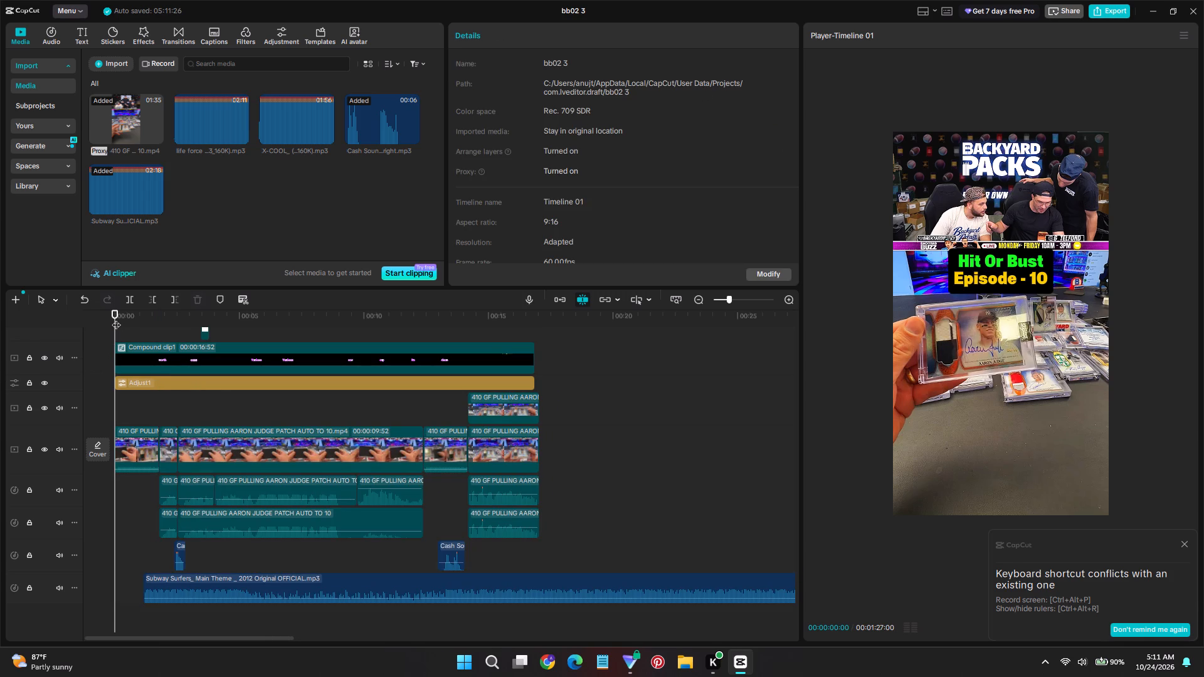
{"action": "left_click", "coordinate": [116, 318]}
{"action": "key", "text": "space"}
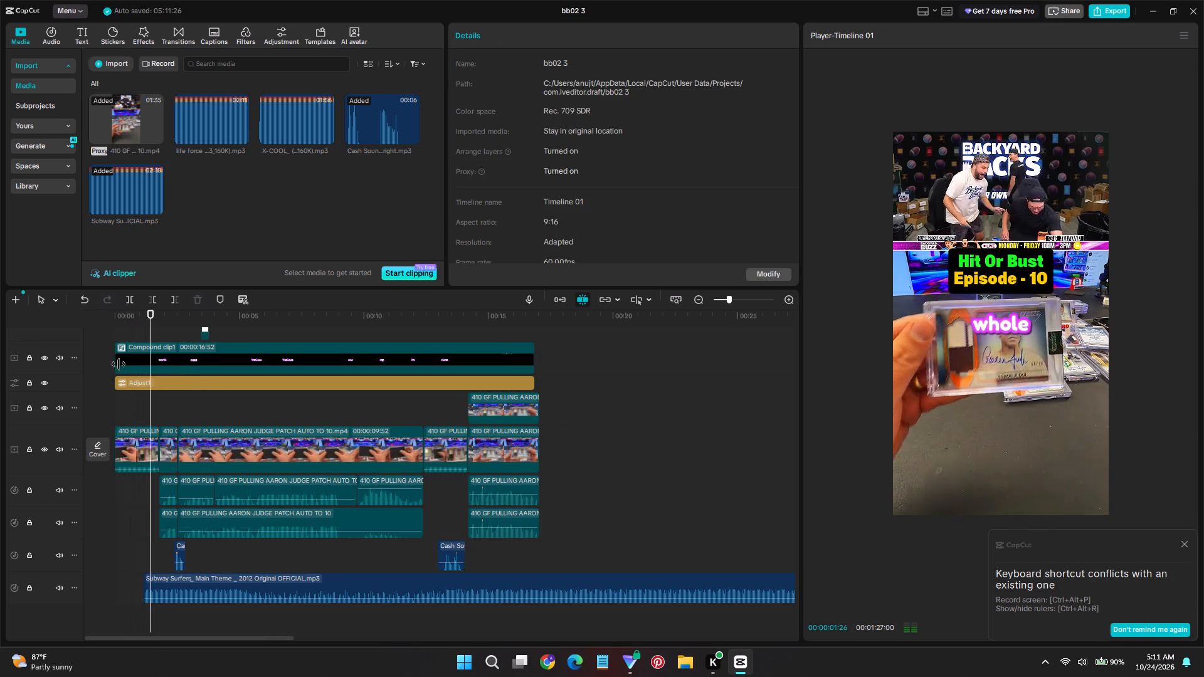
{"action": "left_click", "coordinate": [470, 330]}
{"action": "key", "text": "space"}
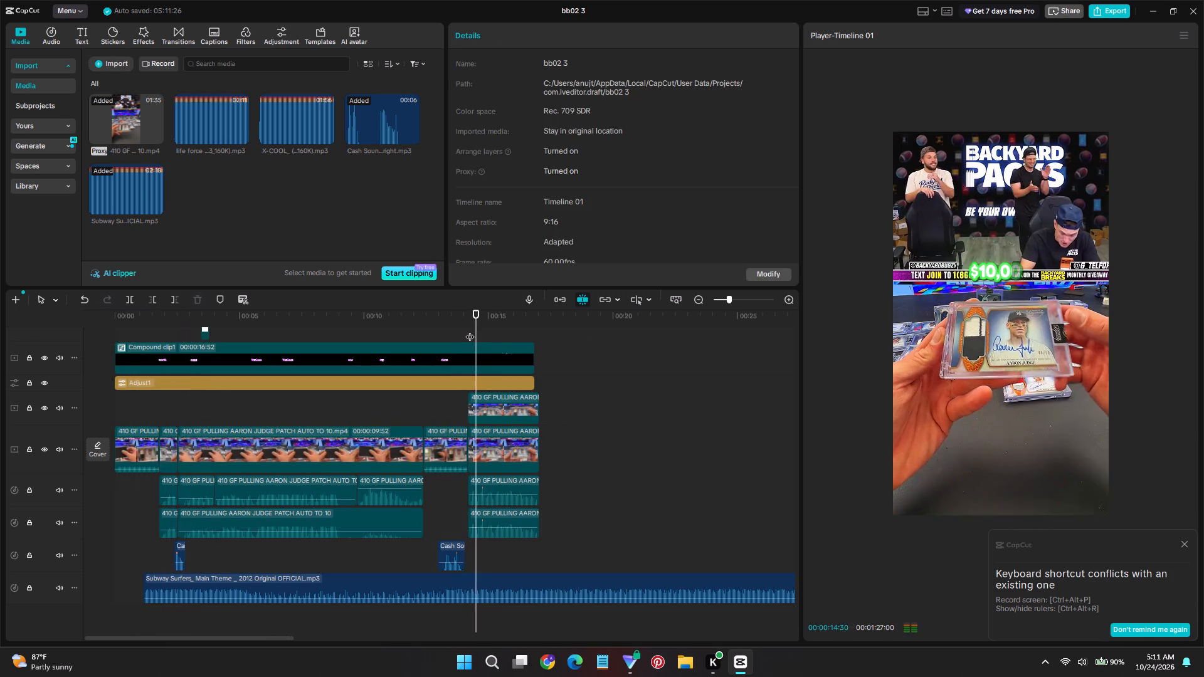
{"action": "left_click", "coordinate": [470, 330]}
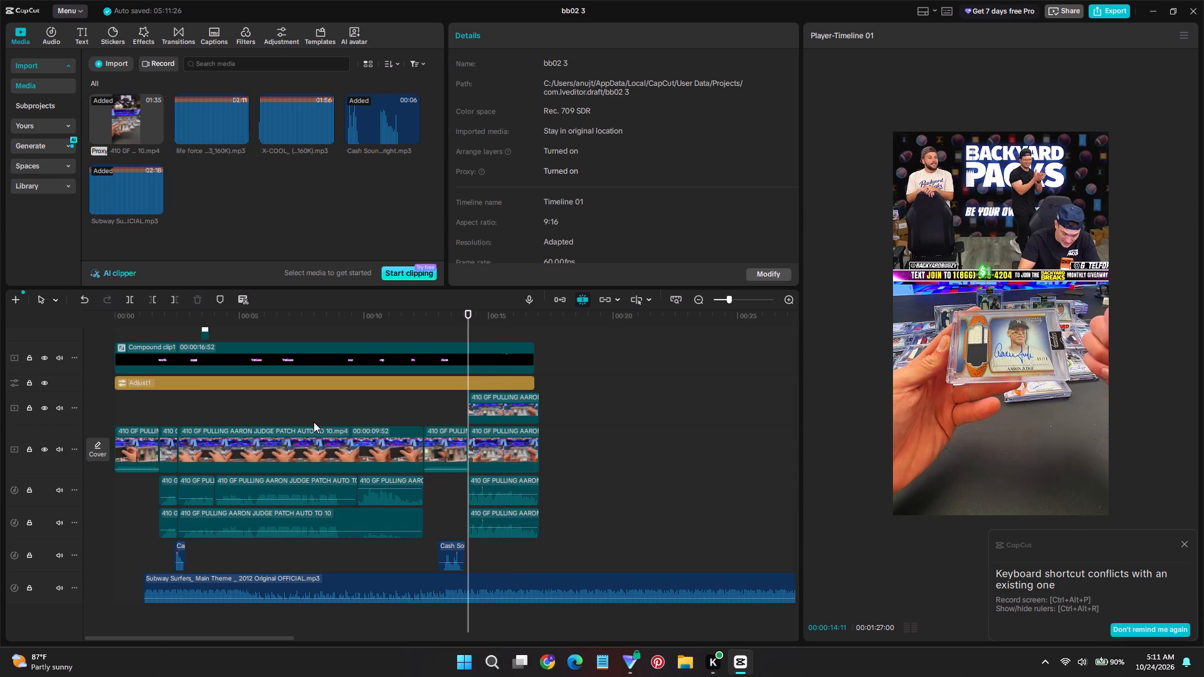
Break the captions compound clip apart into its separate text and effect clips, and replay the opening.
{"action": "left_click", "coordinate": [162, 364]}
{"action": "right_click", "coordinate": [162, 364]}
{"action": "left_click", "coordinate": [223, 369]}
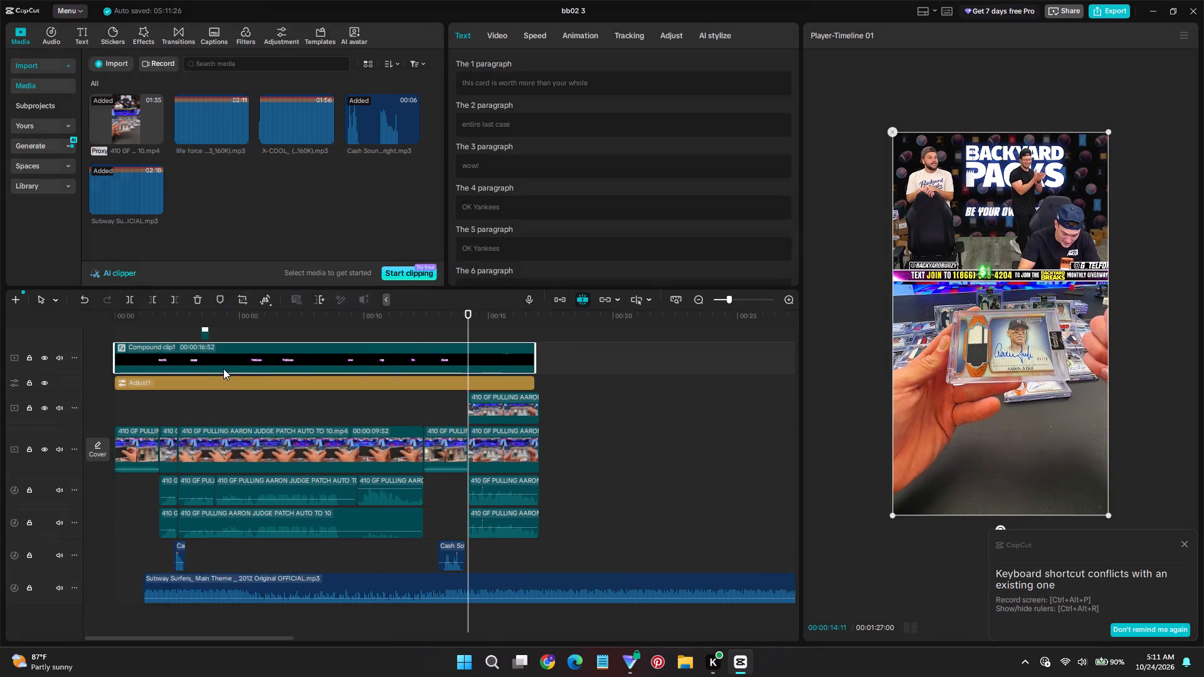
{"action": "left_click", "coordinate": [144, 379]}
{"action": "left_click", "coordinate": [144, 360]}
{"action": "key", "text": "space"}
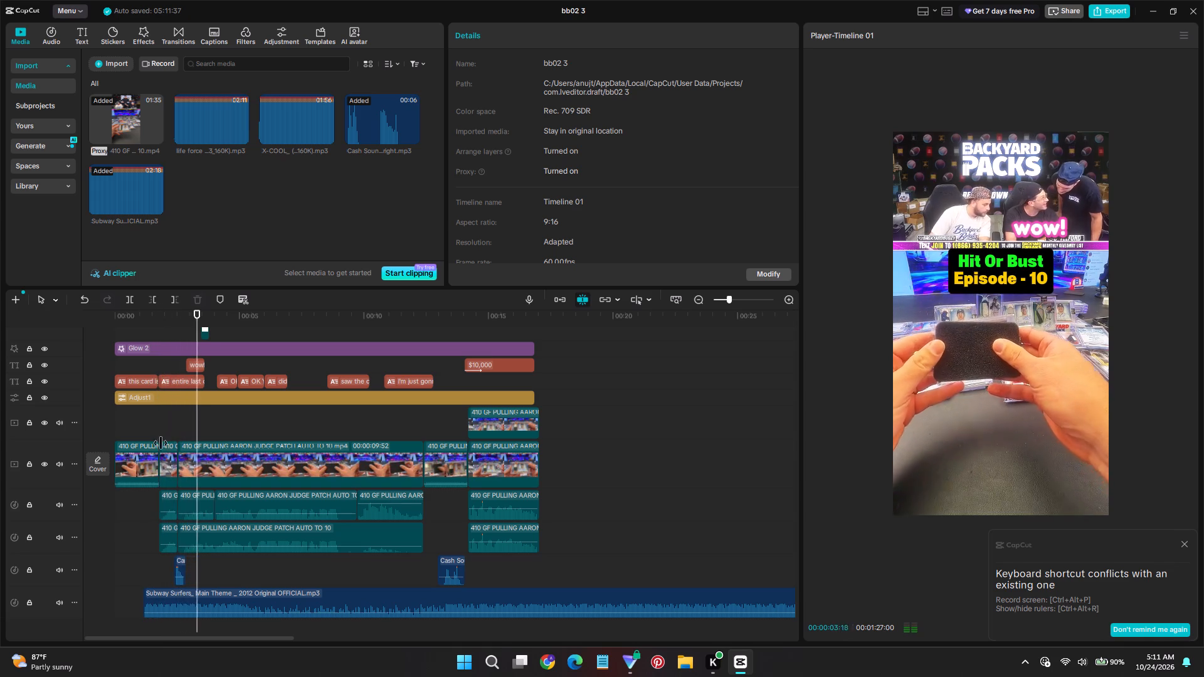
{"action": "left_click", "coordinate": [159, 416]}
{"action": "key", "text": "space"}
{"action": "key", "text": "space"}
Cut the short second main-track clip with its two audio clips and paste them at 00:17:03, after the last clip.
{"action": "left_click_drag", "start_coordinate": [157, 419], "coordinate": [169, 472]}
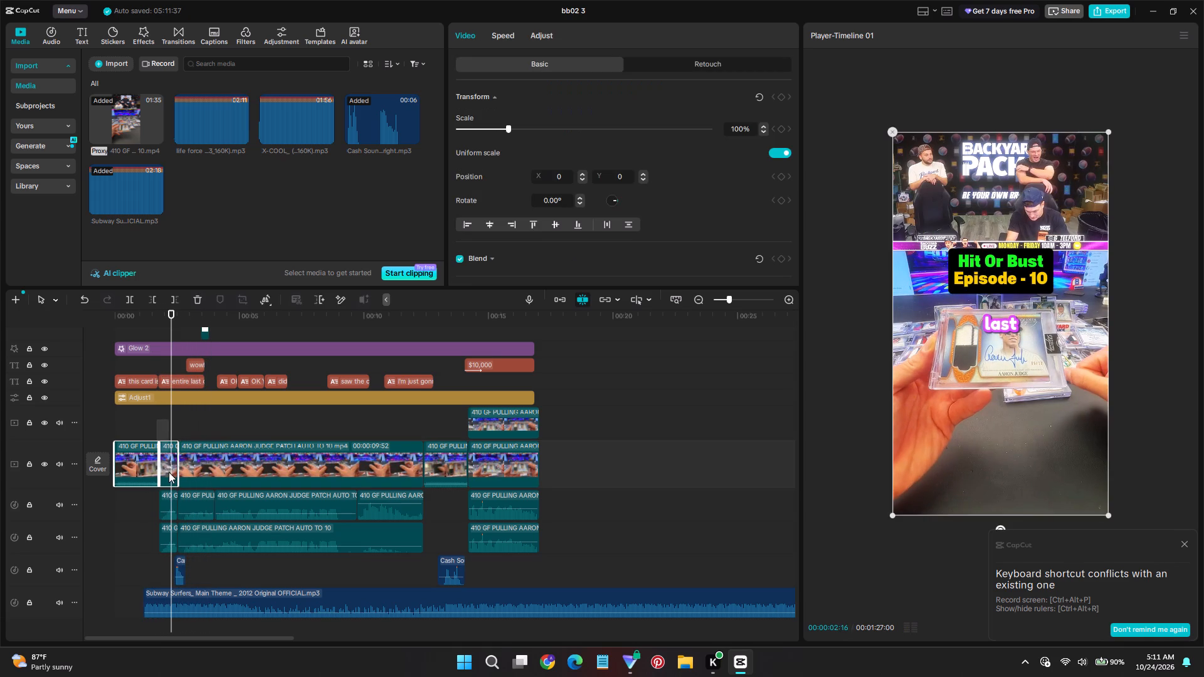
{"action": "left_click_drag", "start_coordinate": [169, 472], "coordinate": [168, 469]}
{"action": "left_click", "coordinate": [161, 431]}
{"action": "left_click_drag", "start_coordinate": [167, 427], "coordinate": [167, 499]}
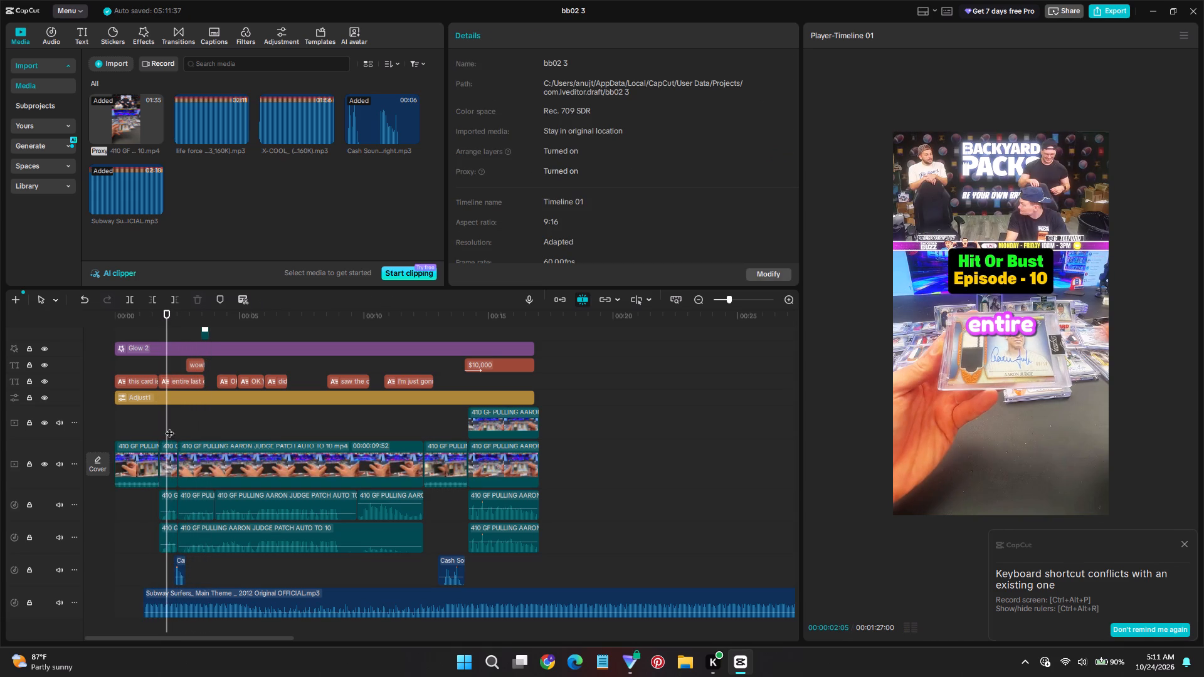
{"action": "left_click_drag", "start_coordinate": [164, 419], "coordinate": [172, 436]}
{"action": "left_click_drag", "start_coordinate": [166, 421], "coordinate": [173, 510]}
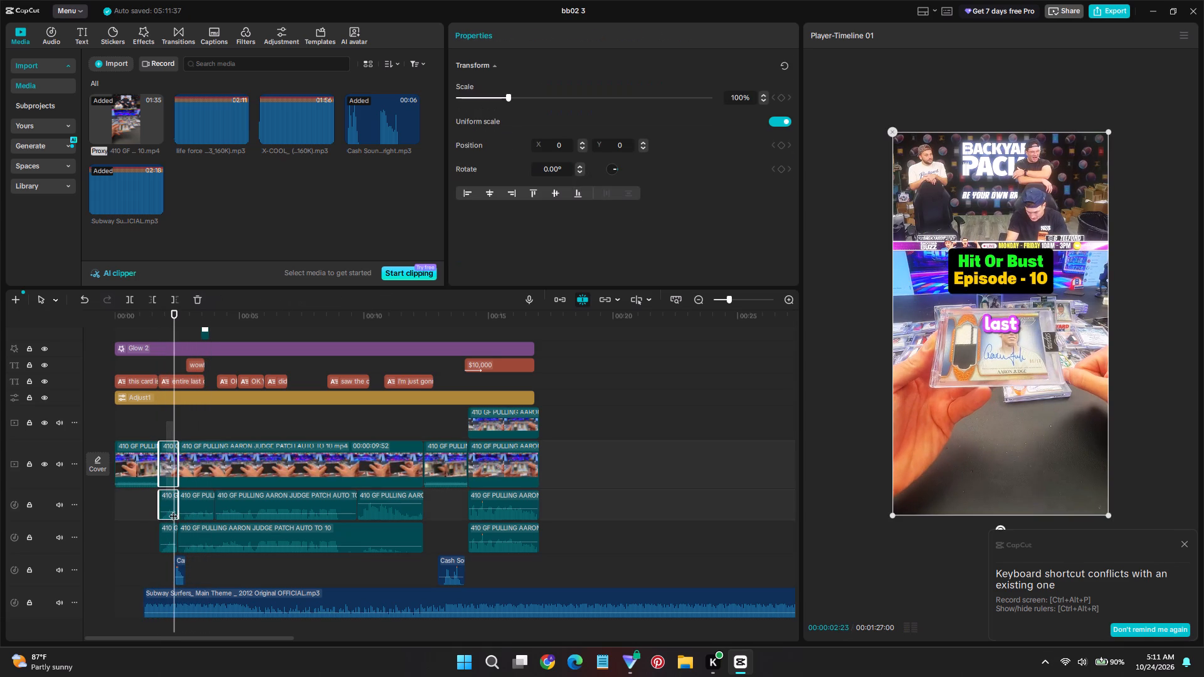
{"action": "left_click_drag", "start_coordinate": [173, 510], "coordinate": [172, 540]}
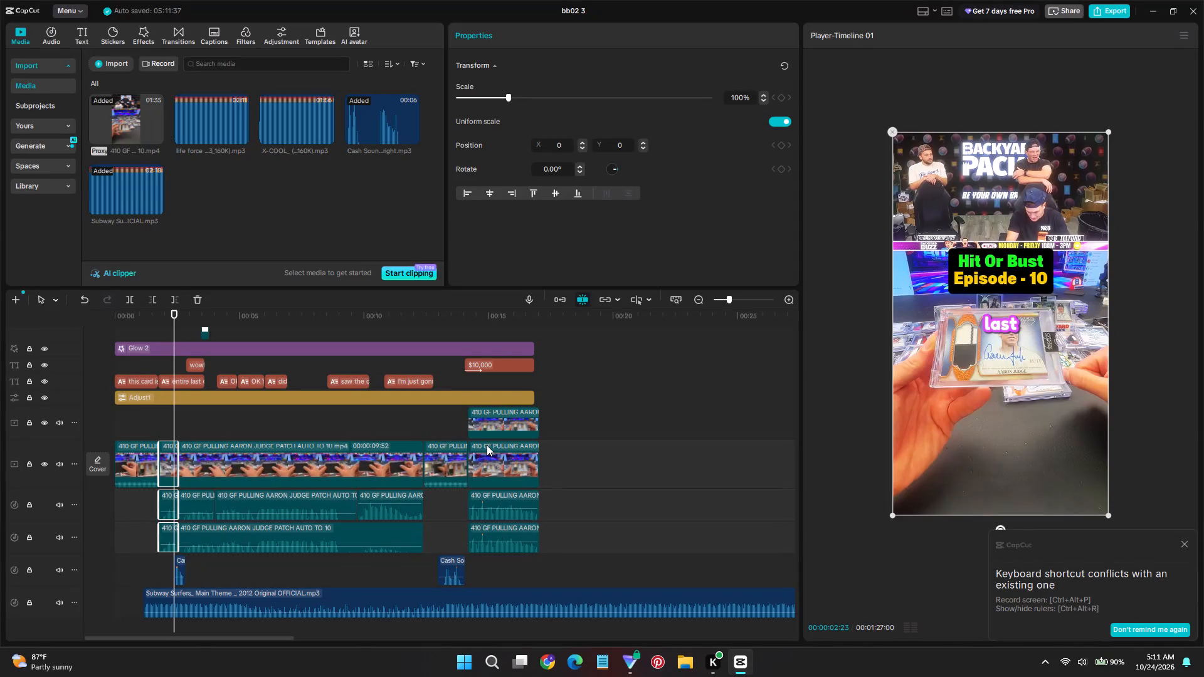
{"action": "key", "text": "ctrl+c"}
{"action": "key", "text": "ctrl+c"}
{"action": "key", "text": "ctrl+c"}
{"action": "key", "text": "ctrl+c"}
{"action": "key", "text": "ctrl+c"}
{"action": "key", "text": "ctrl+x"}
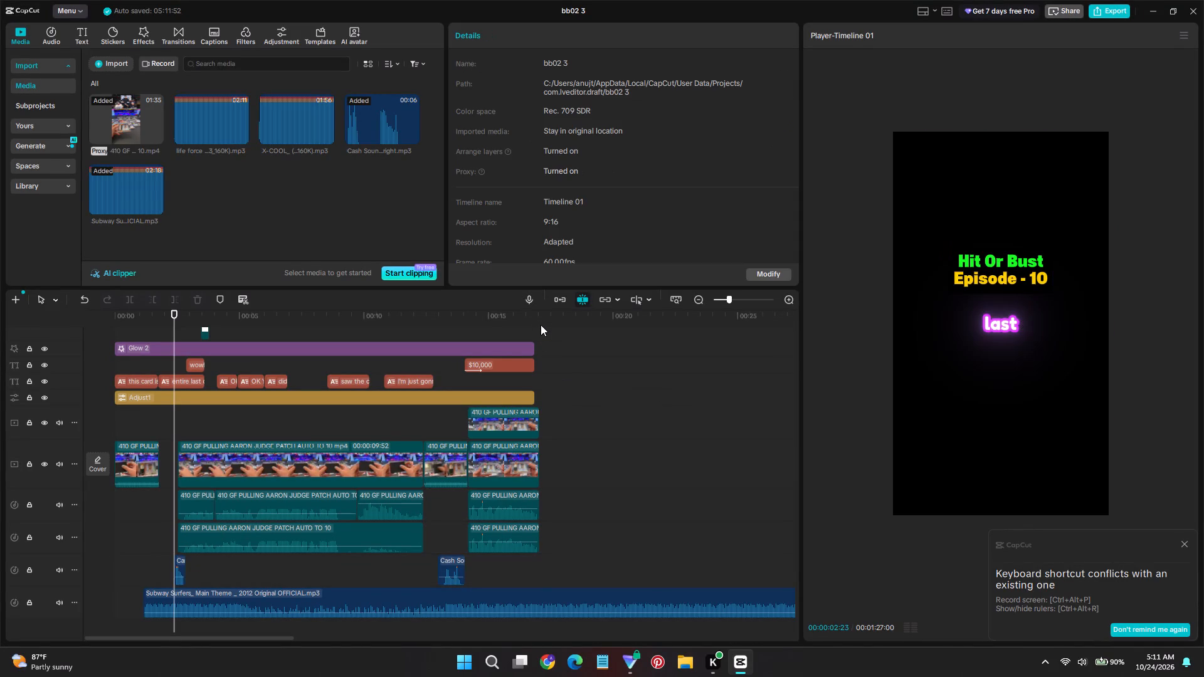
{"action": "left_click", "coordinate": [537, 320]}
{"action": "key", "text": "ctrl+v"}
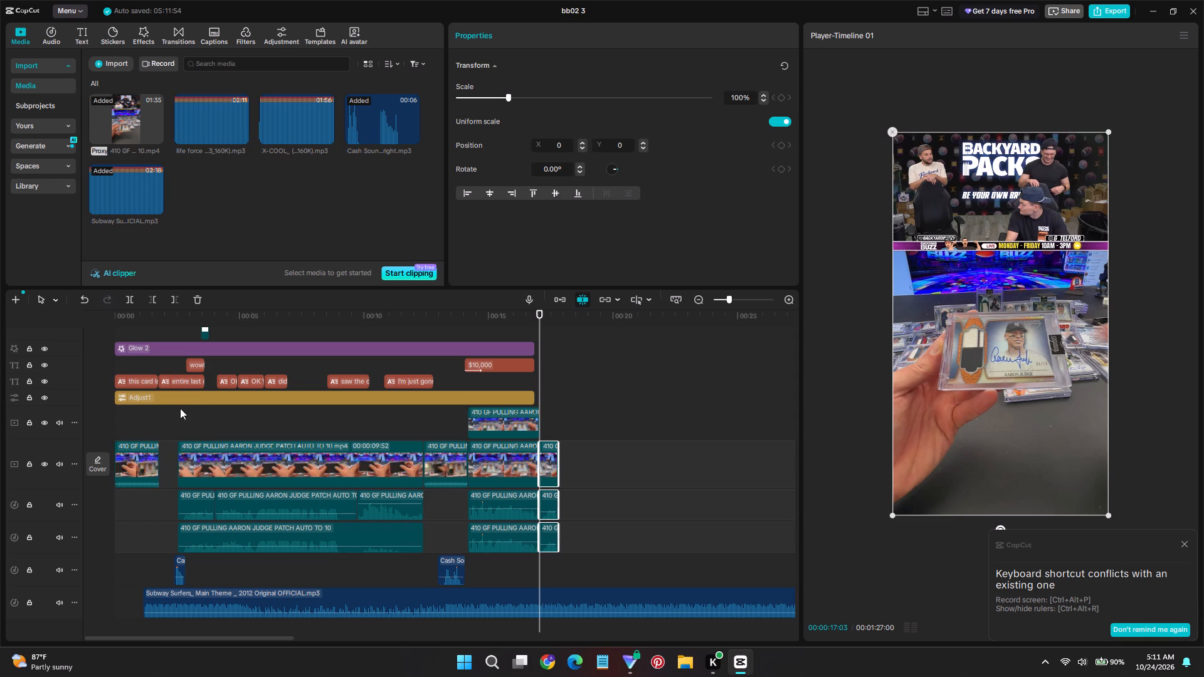
Replay the rearranged video from the long main clip onward to review the captions and timing.
{"action": "left_click", "coordinate": [210, 422]}
{"action": "key", "text": "space"}
{"action": "left_click", "coordinate": [182, 424]}
{"action": "key", "text": "space"}
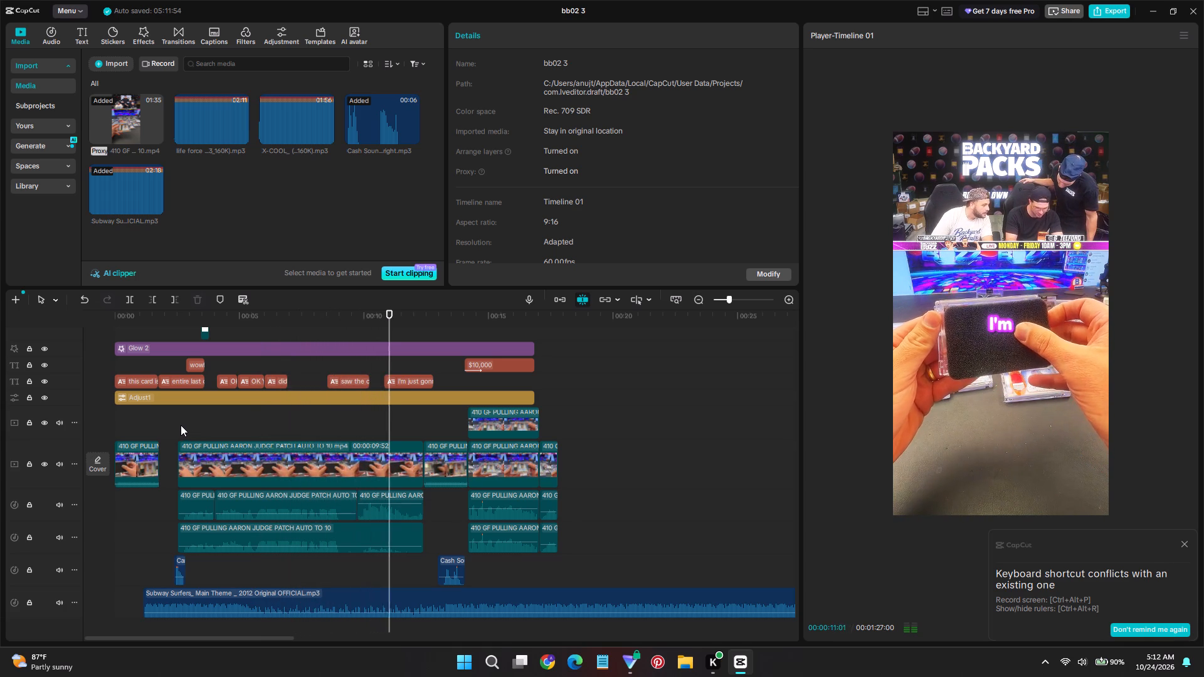
{"action": "key", "text": "space"}
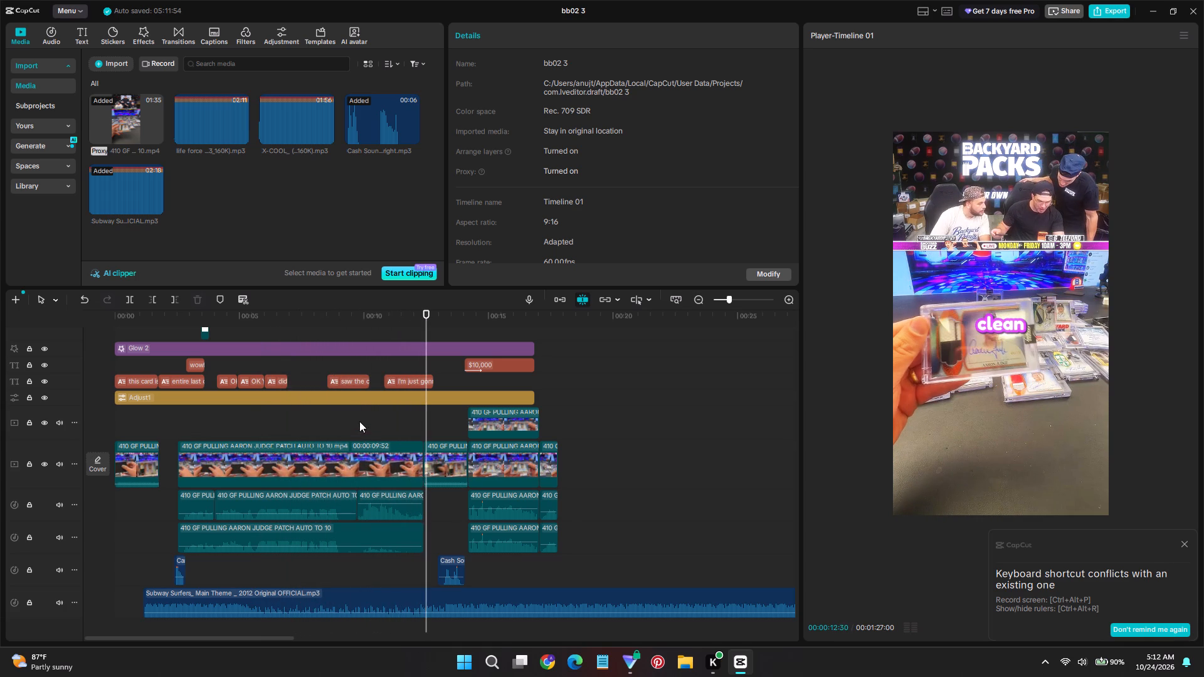
{"action": "left_click", "coordinate": [359, 421]}
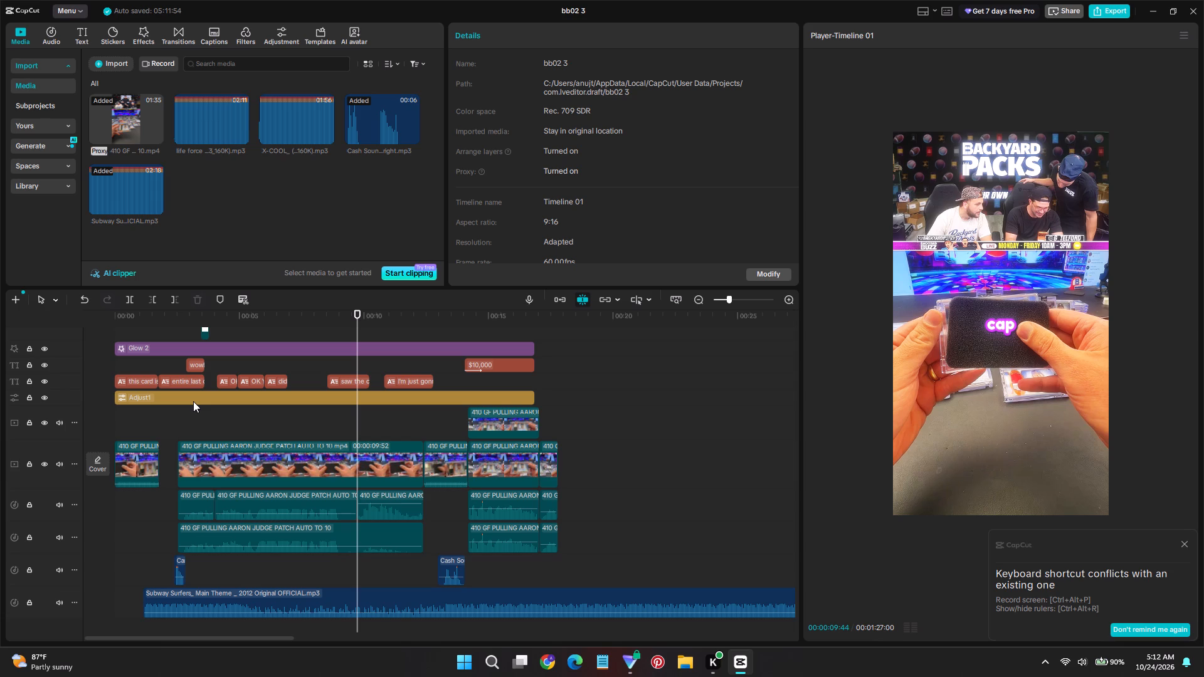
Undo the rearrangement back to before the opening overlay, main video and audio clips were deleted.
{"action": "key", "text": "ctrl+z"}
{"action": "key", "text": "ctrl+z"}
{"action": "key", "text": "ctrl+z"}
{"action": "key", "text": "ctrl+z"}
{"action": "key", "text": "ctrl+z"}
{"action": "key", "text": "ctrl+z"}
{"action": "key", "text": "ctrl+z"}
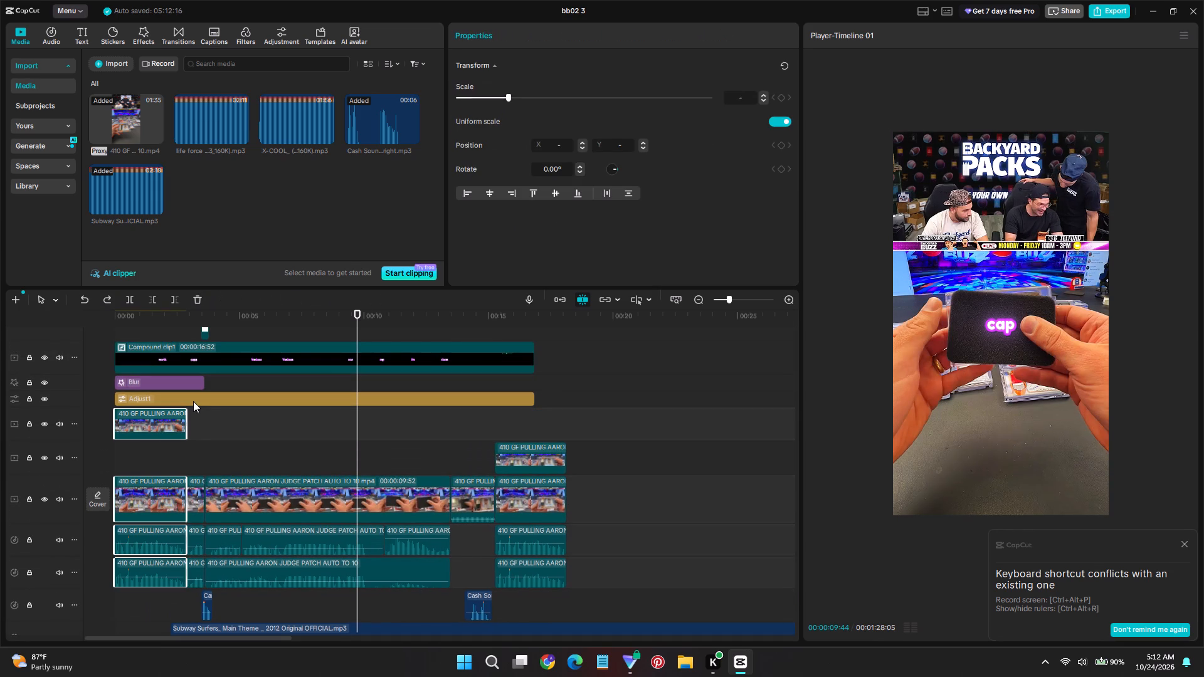
Undo the move and paste of the opening clips at the ending and the deletion of the last main-track clip.
{"action": "left_click", "coordinate": [209, 449]}
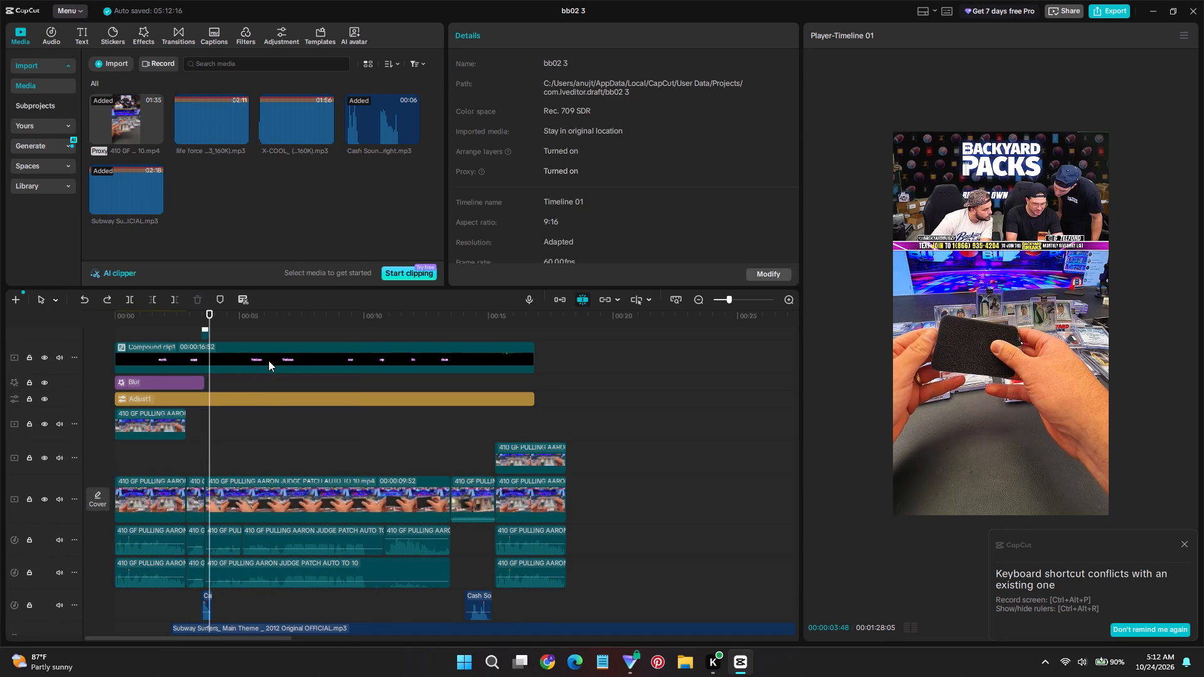
{"action": "key", "text": "ctrl+z"}
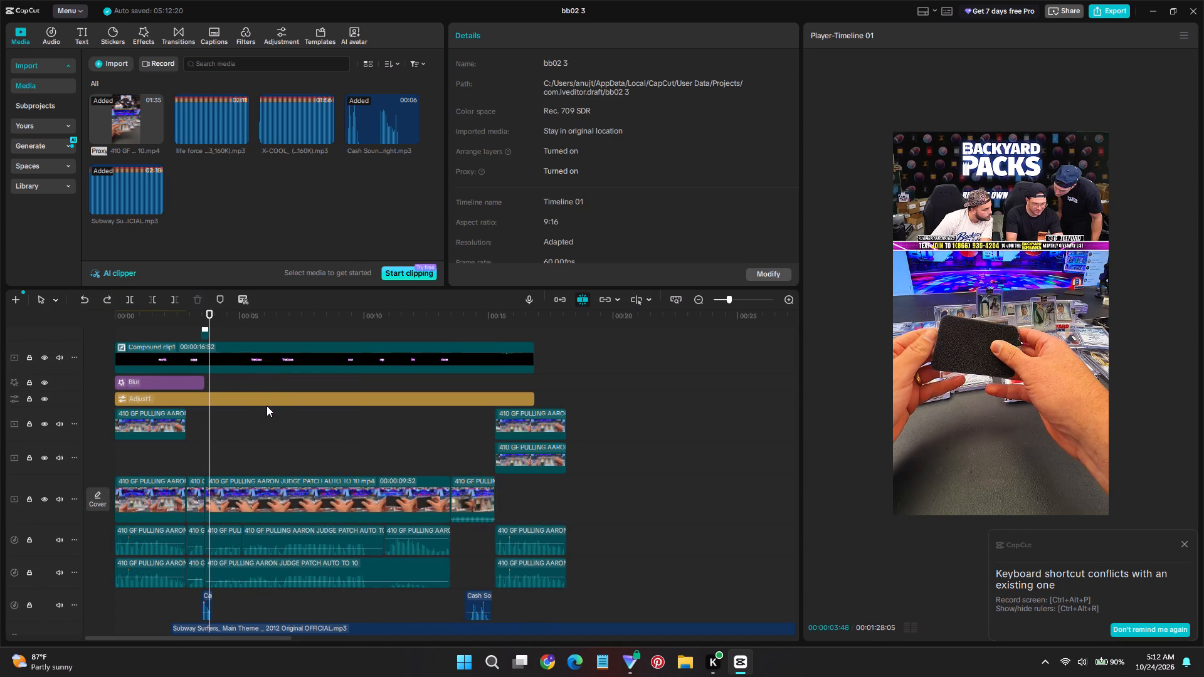
{"action": "key", "text": "ctrl+z"}
{"action": "key", "text": "ctrl+z"}
Replay the ending through the final two main-track clips to review it.
{"action": "left_click", "coordinate": [443, 429]}
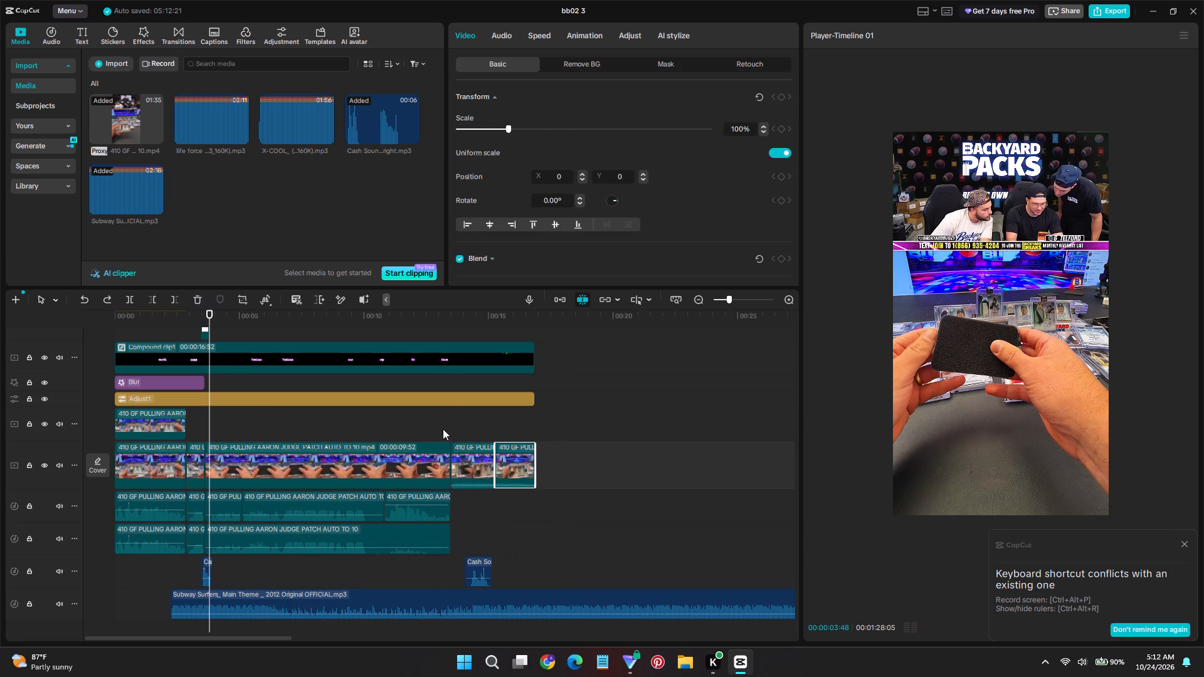
{"action": "key", "text": "space"}
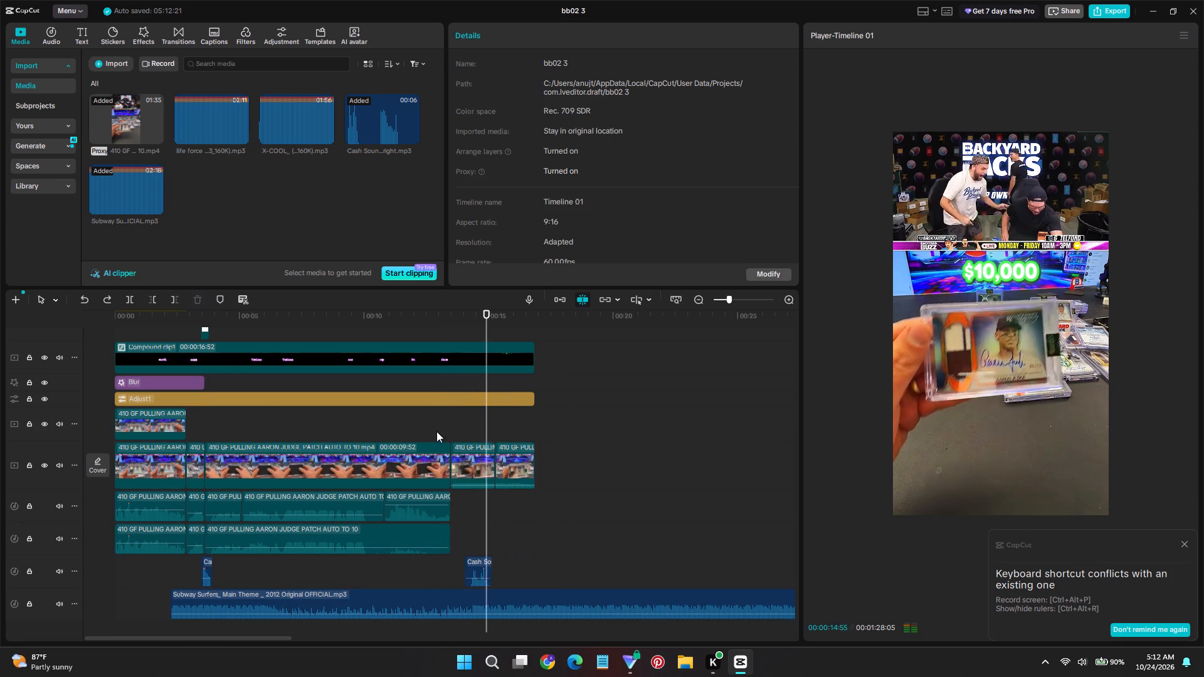
{"action": "left_click", "coordinate": [438, 425]}
{"action": "key", "text": "space"}
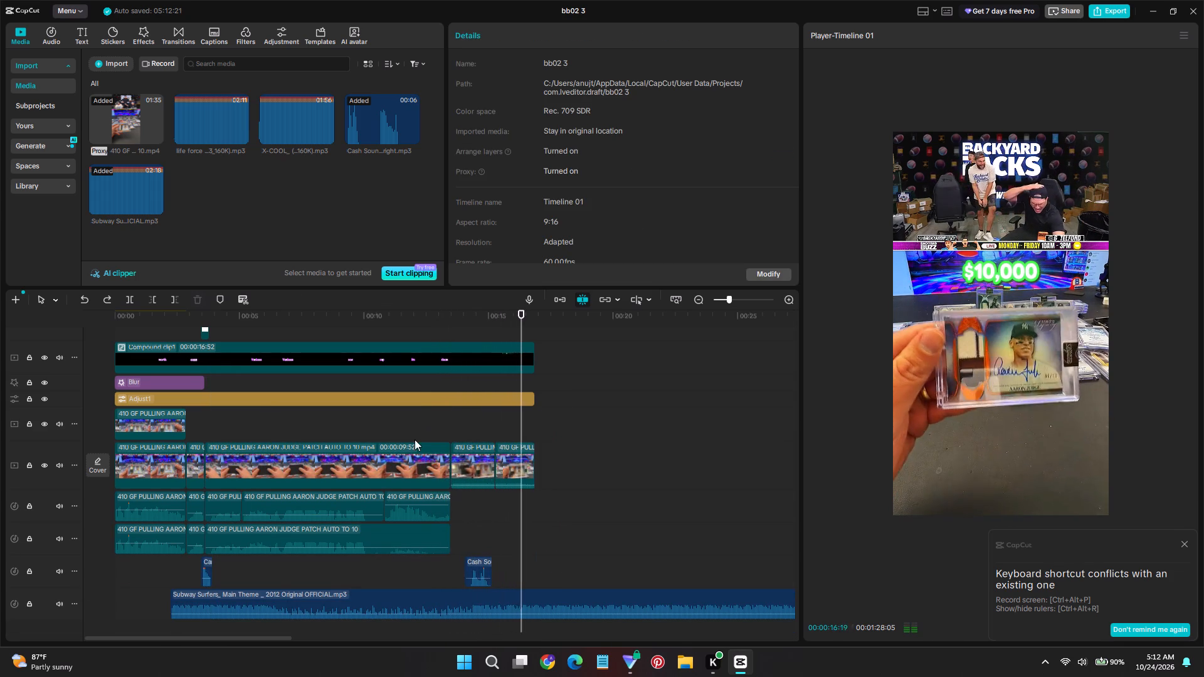
Break the caption compound clip at the top of the timeline back into its separate caption and Glow 2 clips.
{"action": "key", "text": "space"}
{"action": "right_click", "coordinate": [343, 352]}
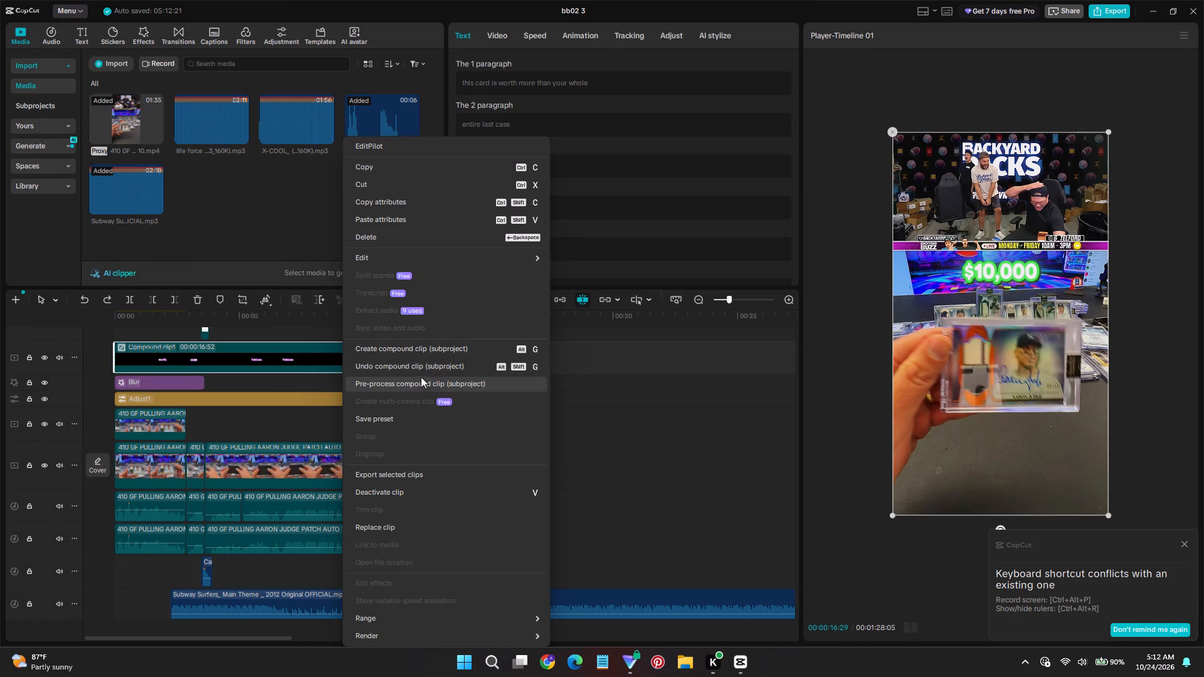
{"action": "left_click", "coordinate": [426, 370]}
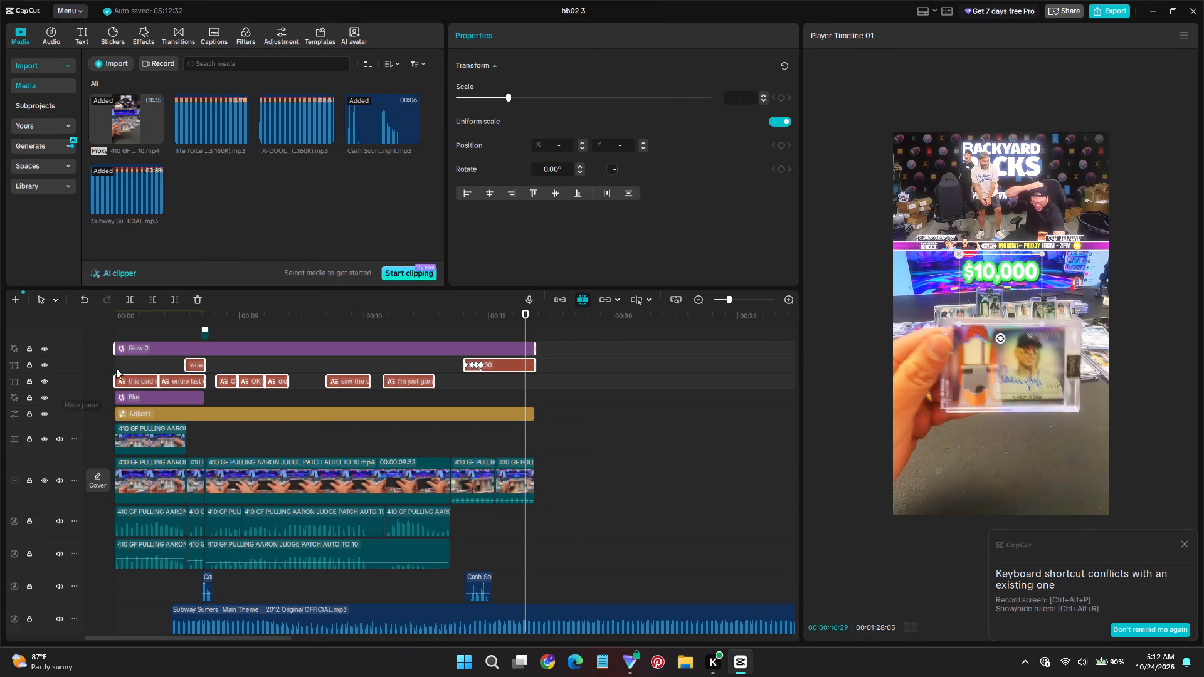
Delete the Blur effect over the opening of the video.
{"action": "left_click", "coordinate": [130, 368]}
{"action": "key", "text": "space"}
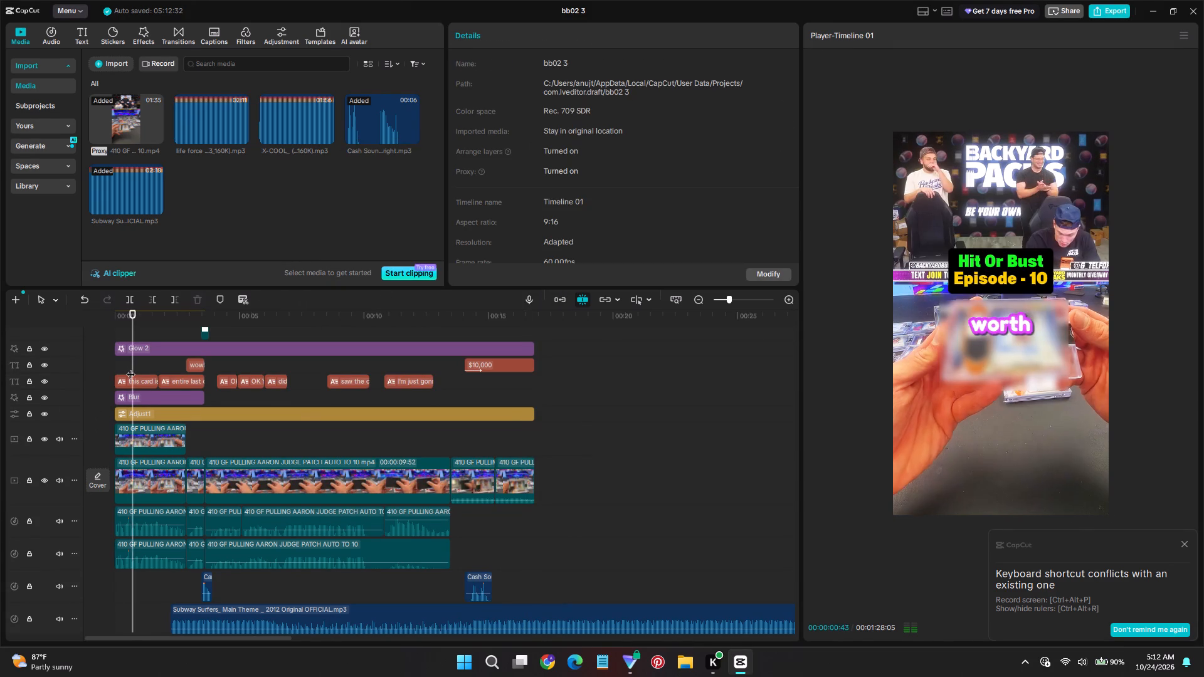
{"action": "key", "text": "space"}
{"action": "left_click", "coordinate": [135, 395]}
{"action": "key", "text": "Delete"}
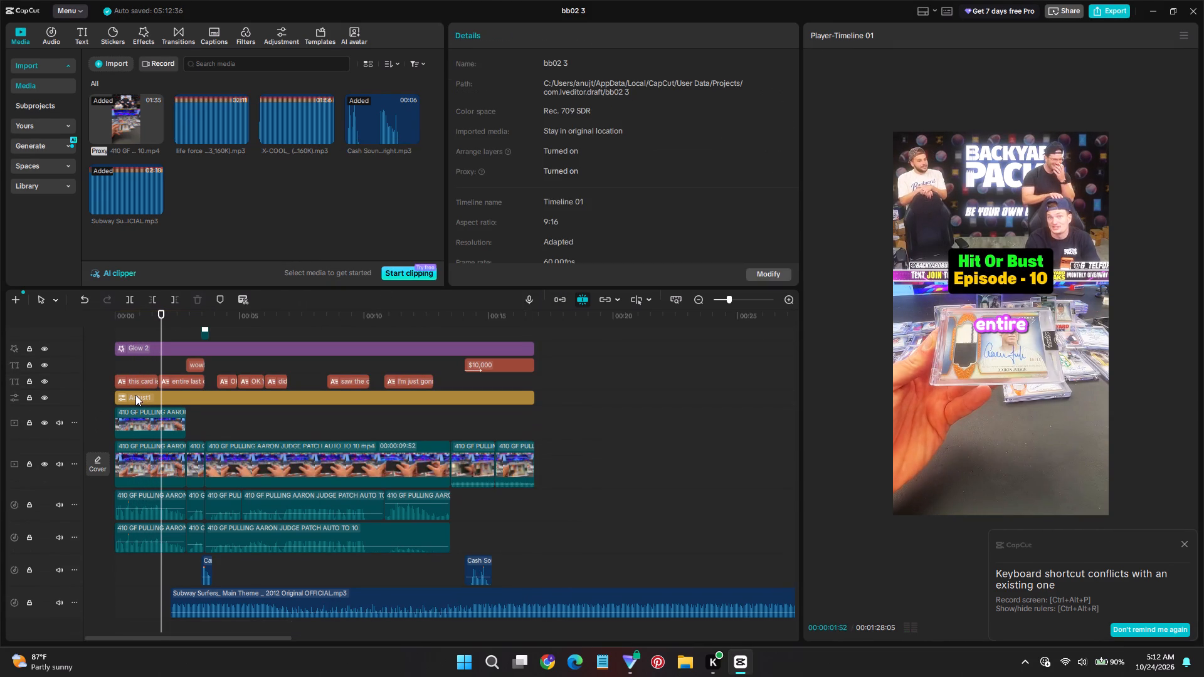
Lock the adjustment track, then cut the opening video, audio and caption clips and paste them at the ending, at 00:00:16:52.
{"action": "left_click", "coordinate": [148, 393]}
{"action": "left_click", "coordinate": [27, 398]}
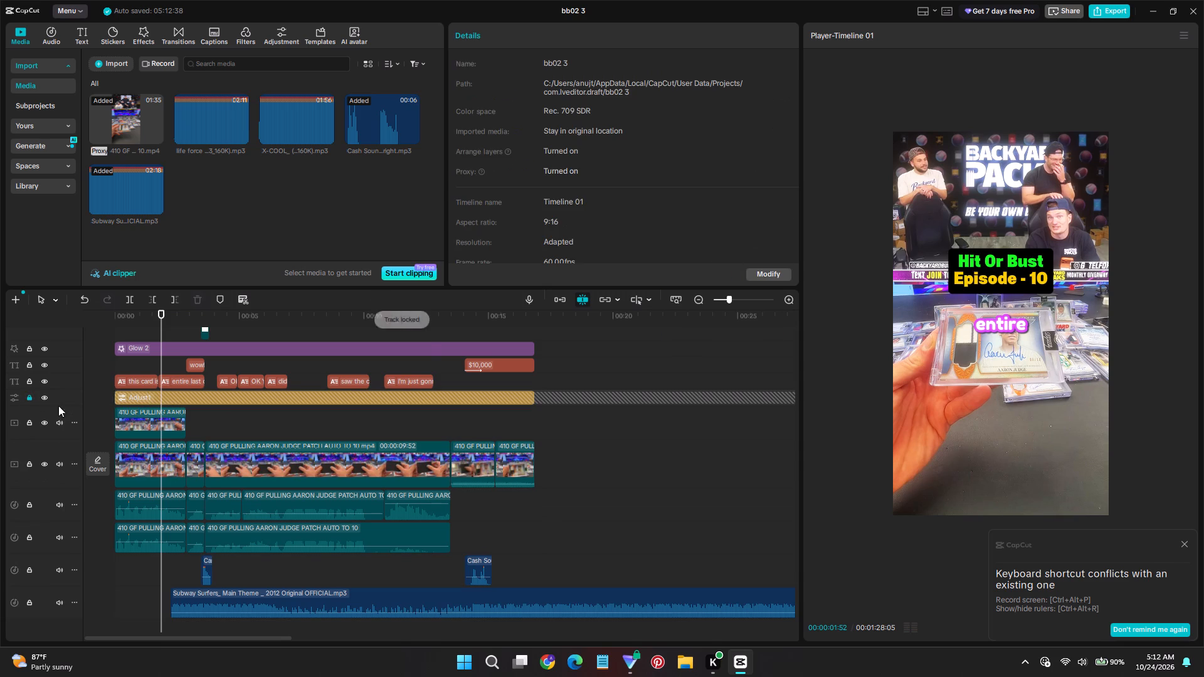
{"action": "left_click_drag", "start_coordinate": [122, 369], "coordinate": [189, 369]}
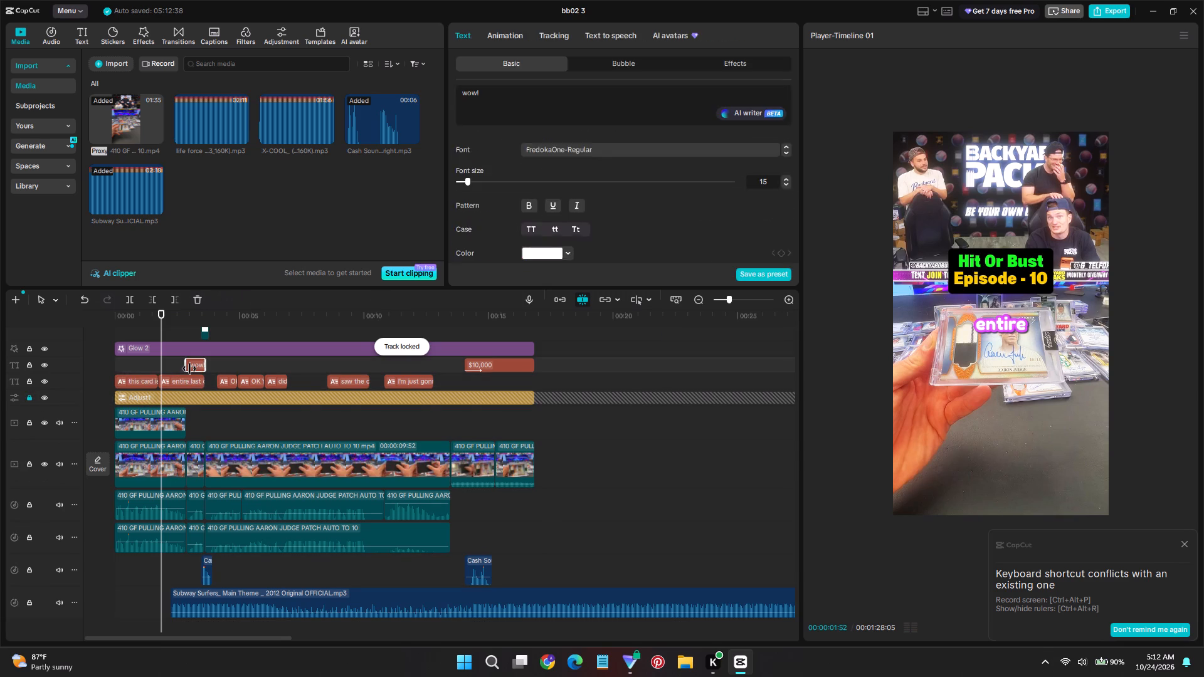
{"action": "left_click_drag", "start_coordinate": [189, 369], "coordinate": [197, 546]}
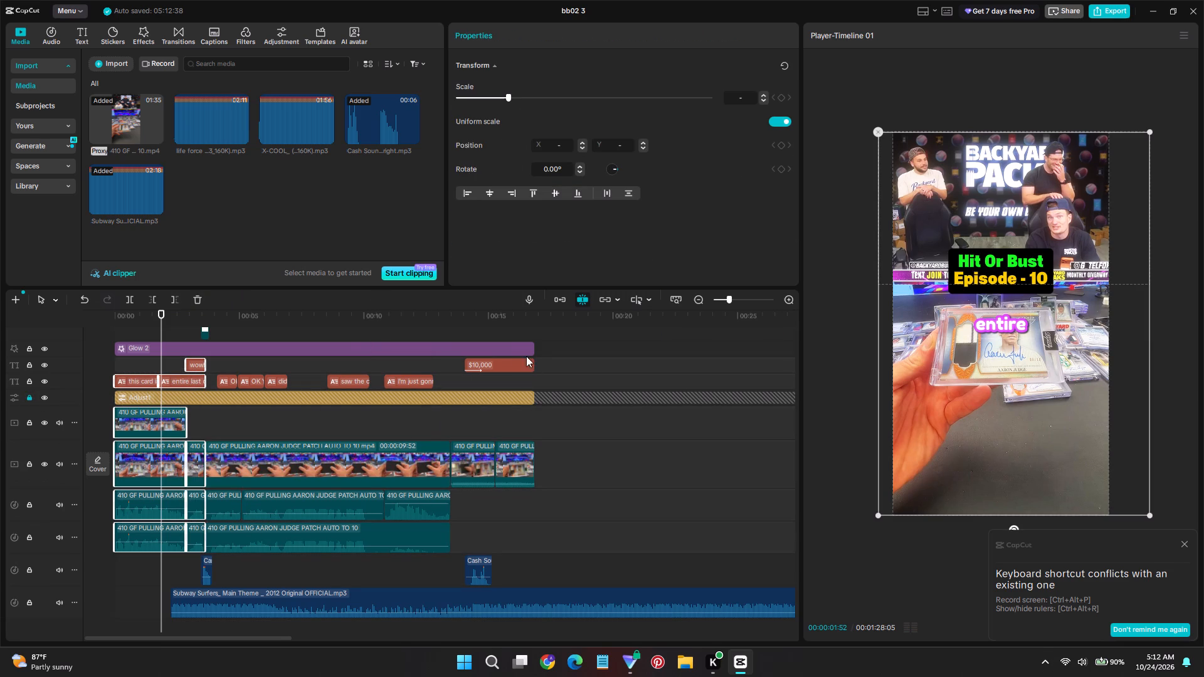
{"action": "key", "text": "ctrl+x"}
{"action": "left_click_drag", "start_coordinate": [528, 318], "coordinate": [536, 320]}
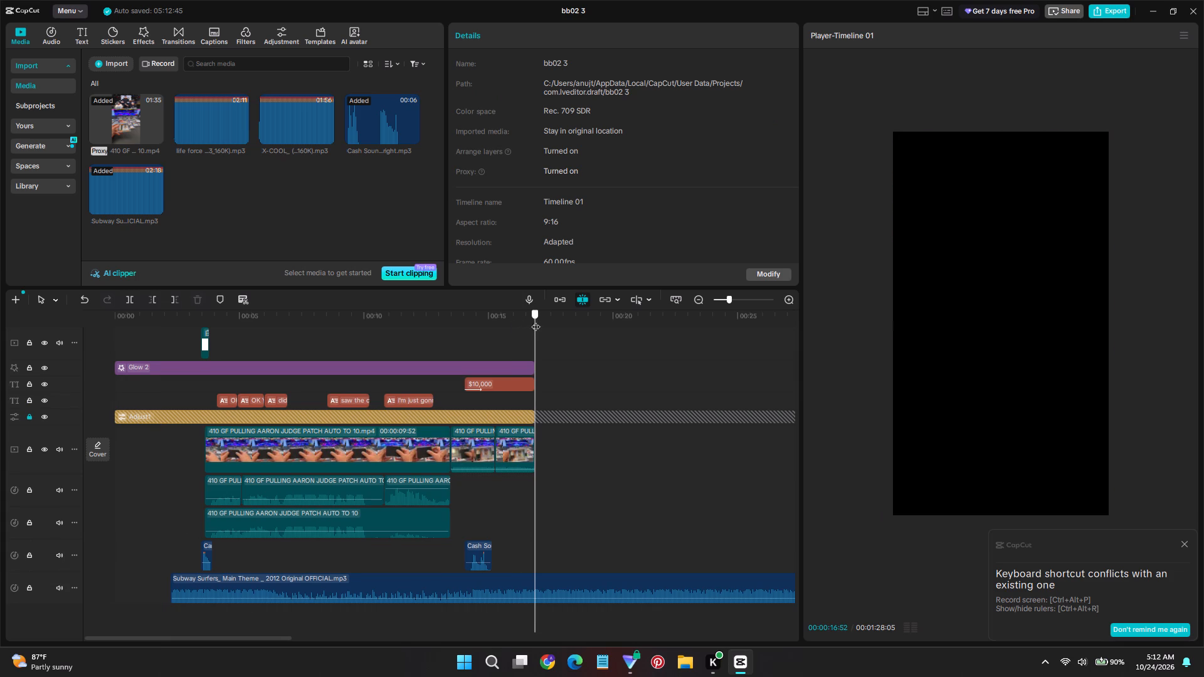
{"action": "left_click_drag", "start_coordinate": [536, 320], "coordinate": [538, 322]}
{"action": "key", "text": "ctrl+v"}
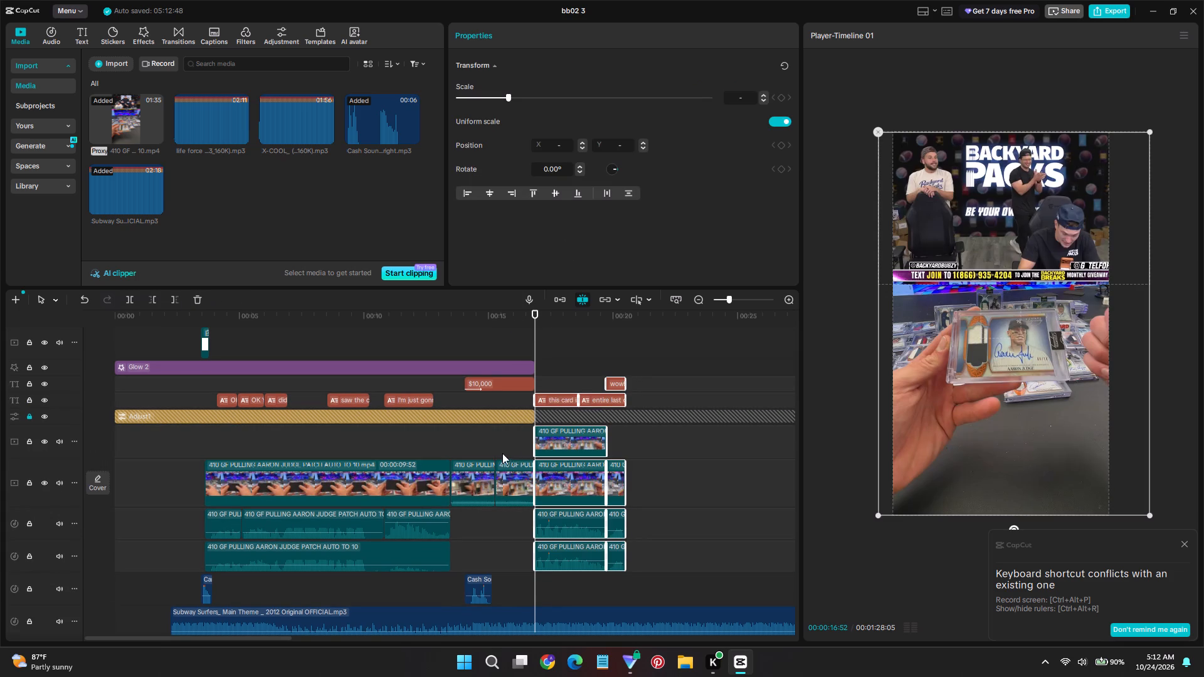
Delete the short main-track clip directly before the pasted opening clips.
{"action": "left_click", "coordinate": [515, 440]}
{"action": "left_click", "coordinate": [517, 470]}
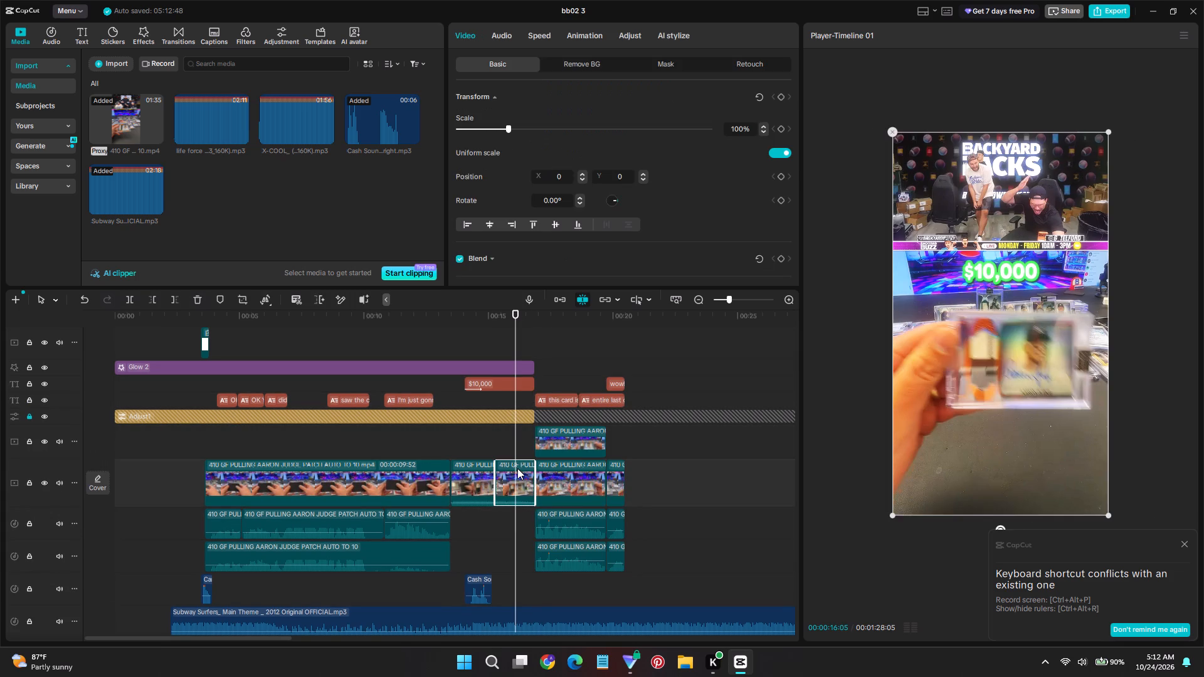
{"action": "key", "text": "Delete"}
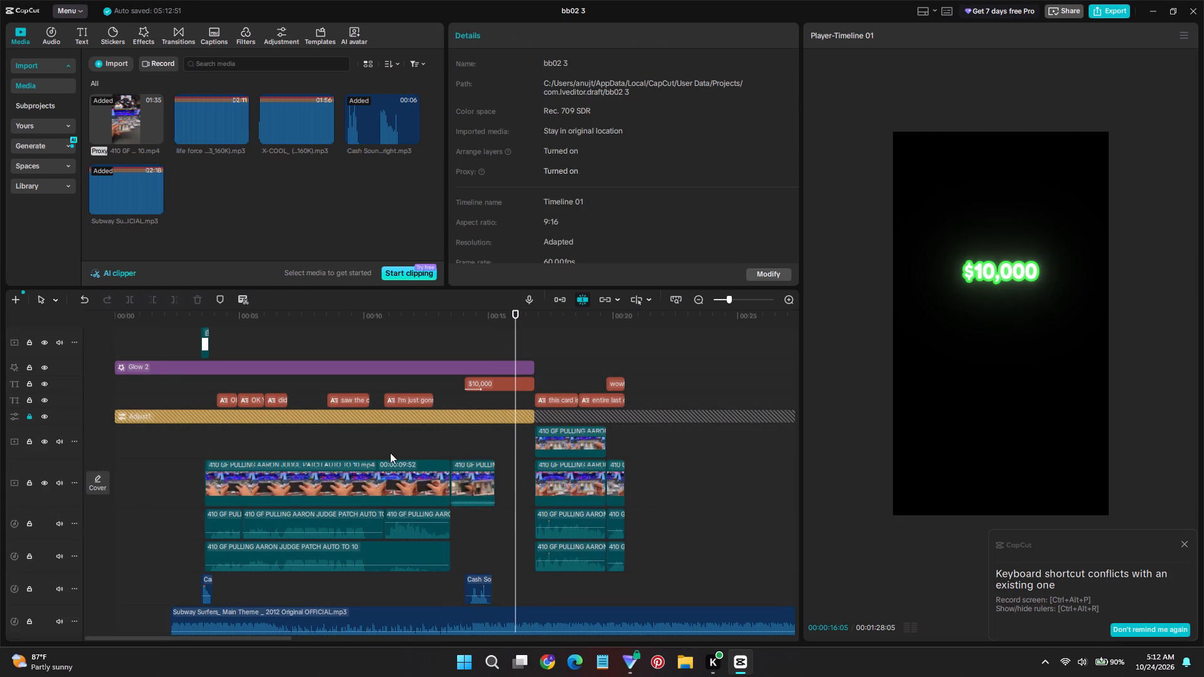
Copy the short card-reveal clip following the long main clip and paste it at the very start of the timeline.
{"action": "left_click", "coordinate": [466, 485]}
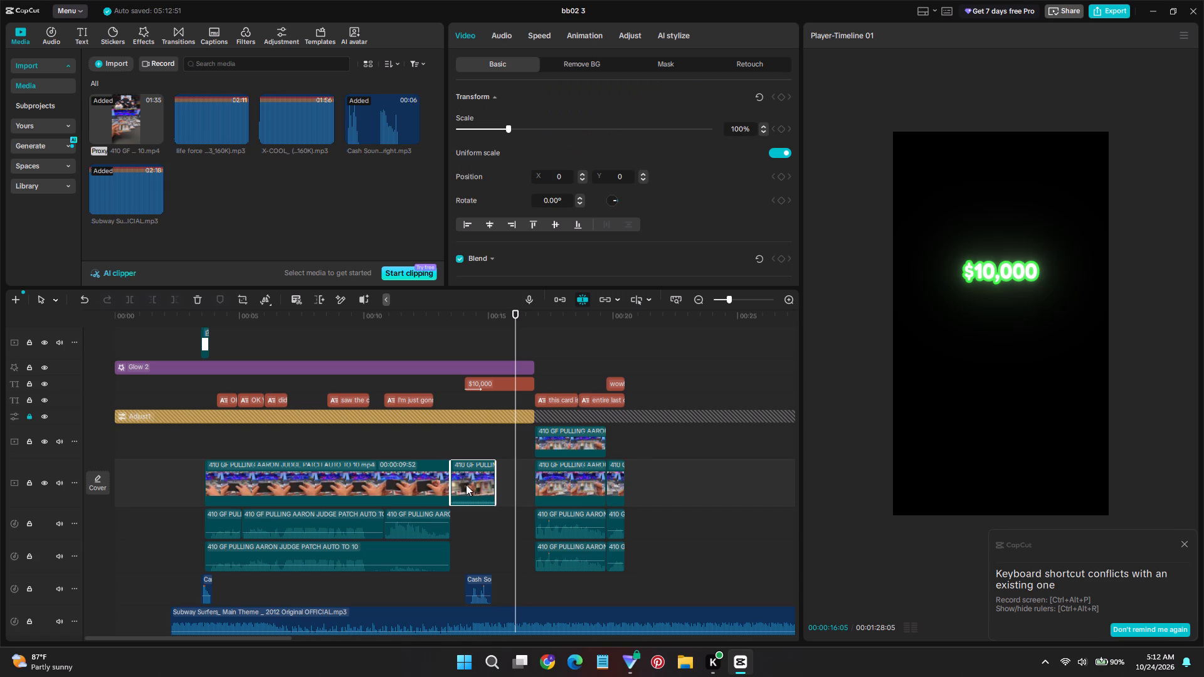
{"action": "key", "text": "ctrl+c"}
{"action": "key", "text": "ctrl+c"}
{"action": "key", "text": "ctrl+c"}
{"action": "key", "text": "ctrl+c"}
{"action": "key", "text": "ctrl+c"}
{"action": "key", "text": "ctrl+c"}
{"action": "key", "text": "ctrl+c"}
{"action": "left_click_drag", "start_coordinate": [138, 318], "coordinate": [90, 324], "text": "ctrl"}
{"action": "key", "text": "ctrl+v"}
Replay and scrub the new opening clip and the start of the long main clip to review the opening.
{"action": "key", "text": "space"}
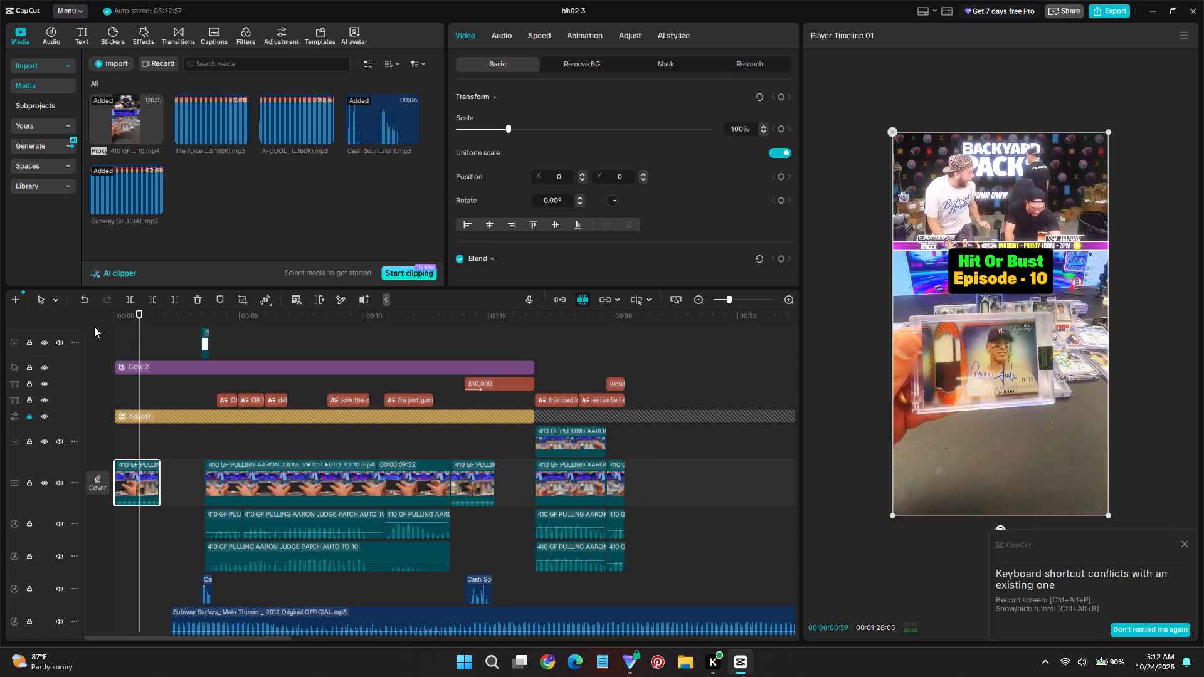
{"action": "left_click_drag", "start_coordinate": [134, 319], "coordinate": [117, 320]}
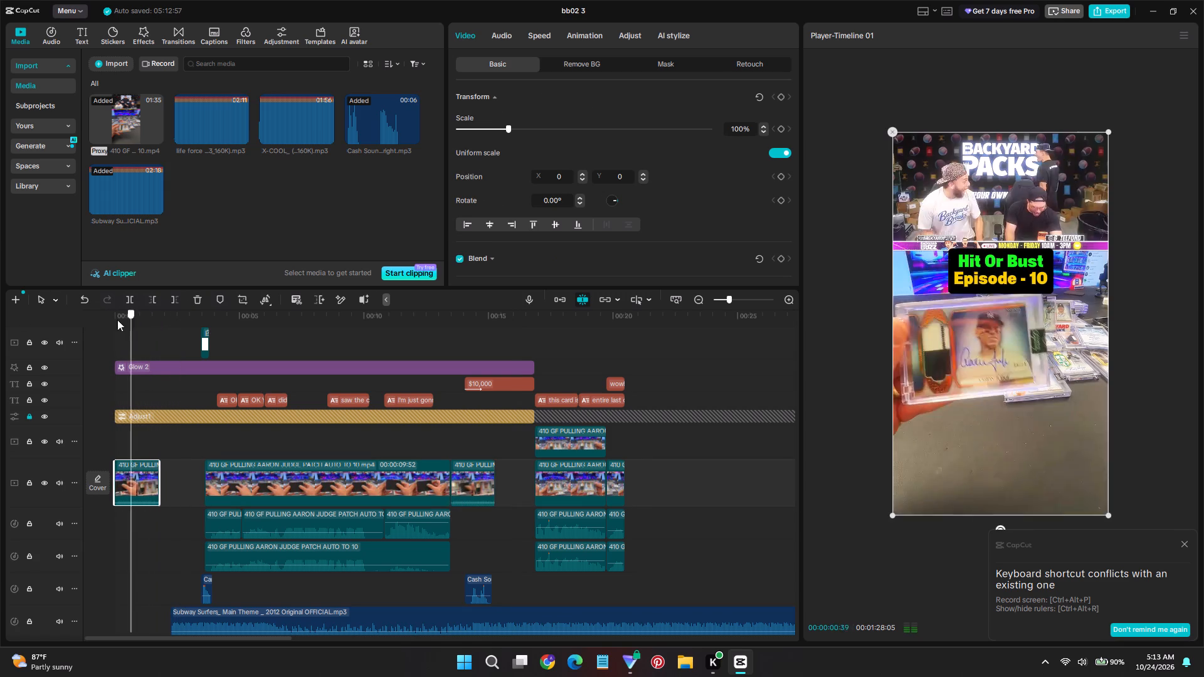
{"action": "left_click_drag", "start_coordinate": [117, 320], "coordinate": [100, 321]}
{"action": "key", "text": "space"}
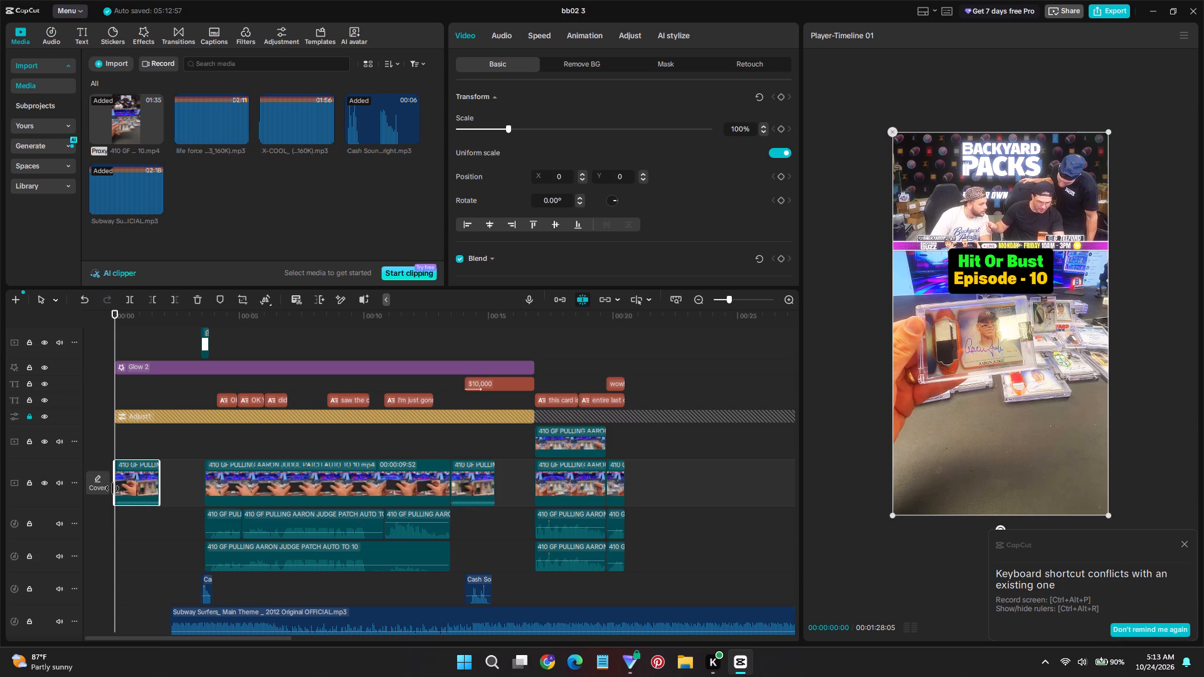
{"action": "left_click_drag", "start_coordinate": [115, 444], "coordinate": [159, 453]}
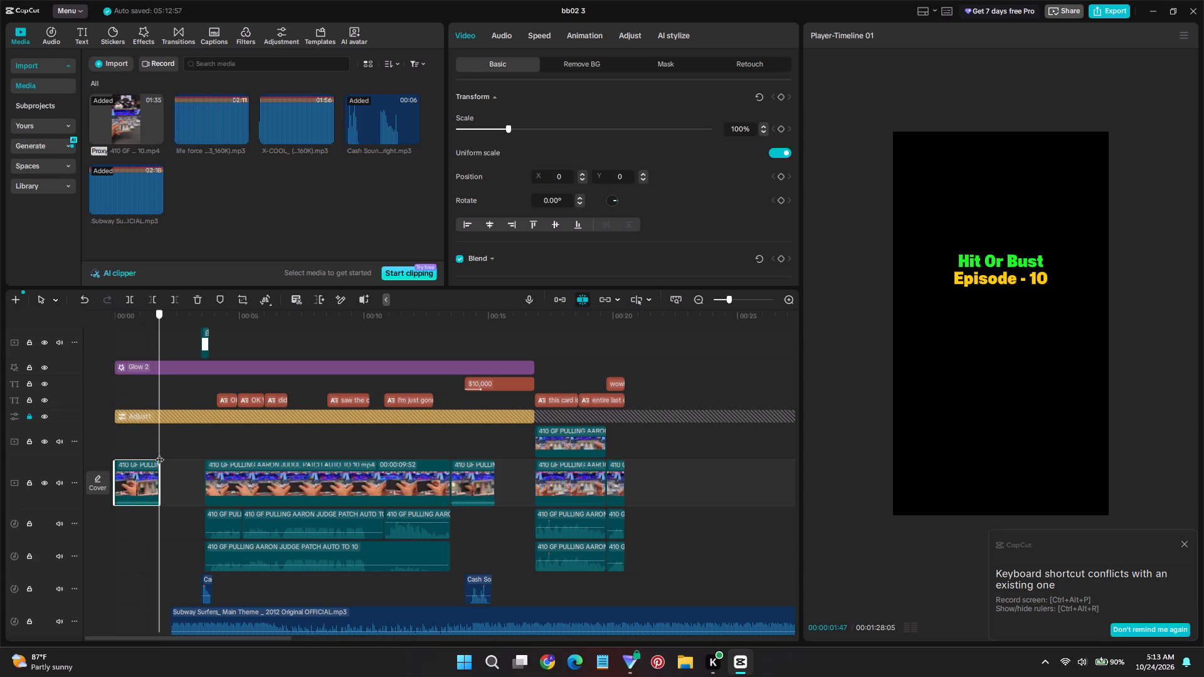
{"action": "left_click_drag", "start_coordinate": [159, 453], "coordinate": [161, 461]}
{"action": "left_click_drag", "start_coordinate": [161, 461], "coordinate": [111, 462]}
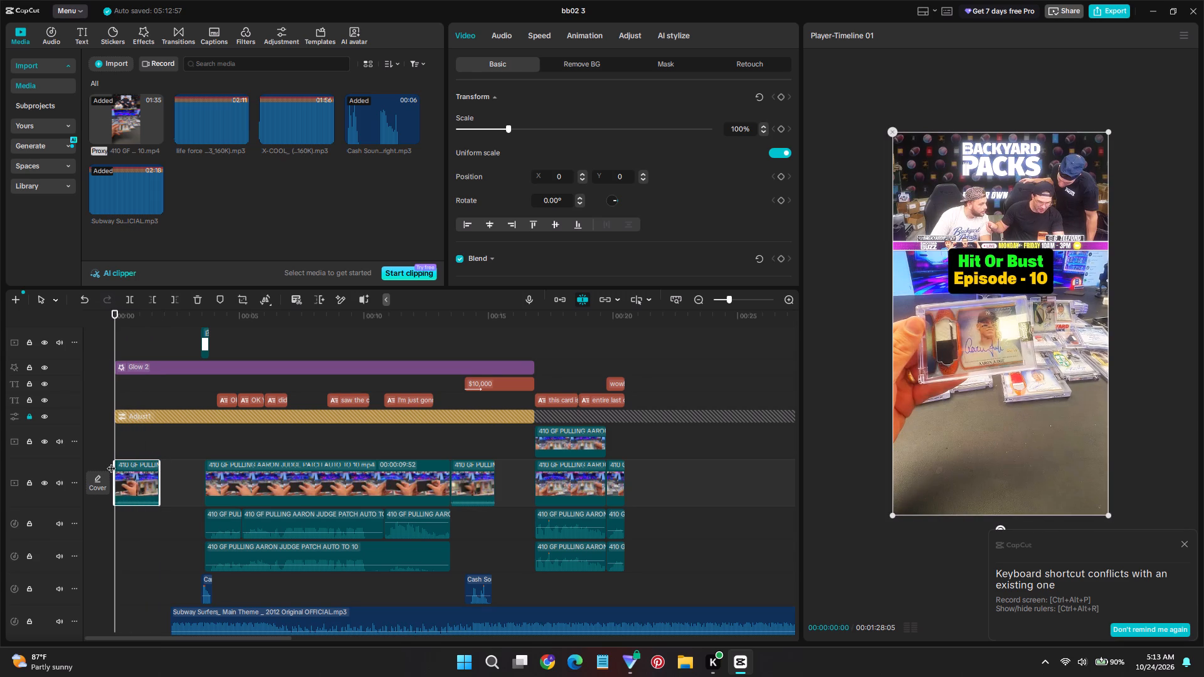
{"action": "key", "text": "space"}
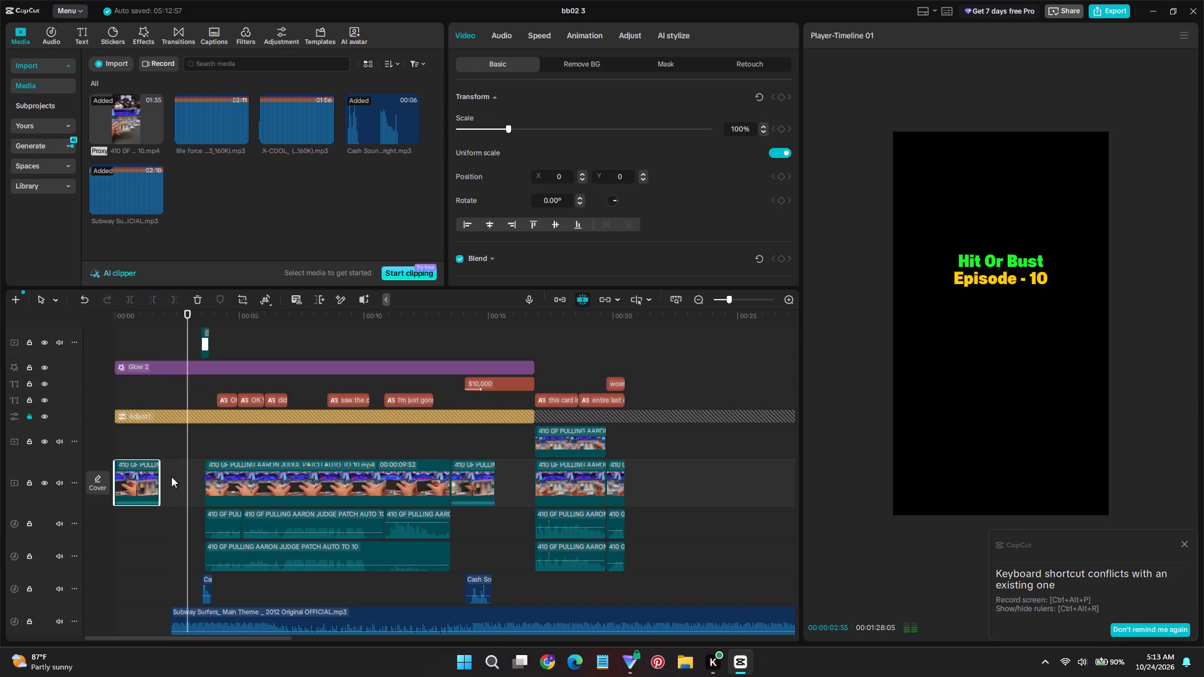
{"action": "scroll", "coordinate": [202, 491], "scroll_direction": "down", "scroll_amount": 7}
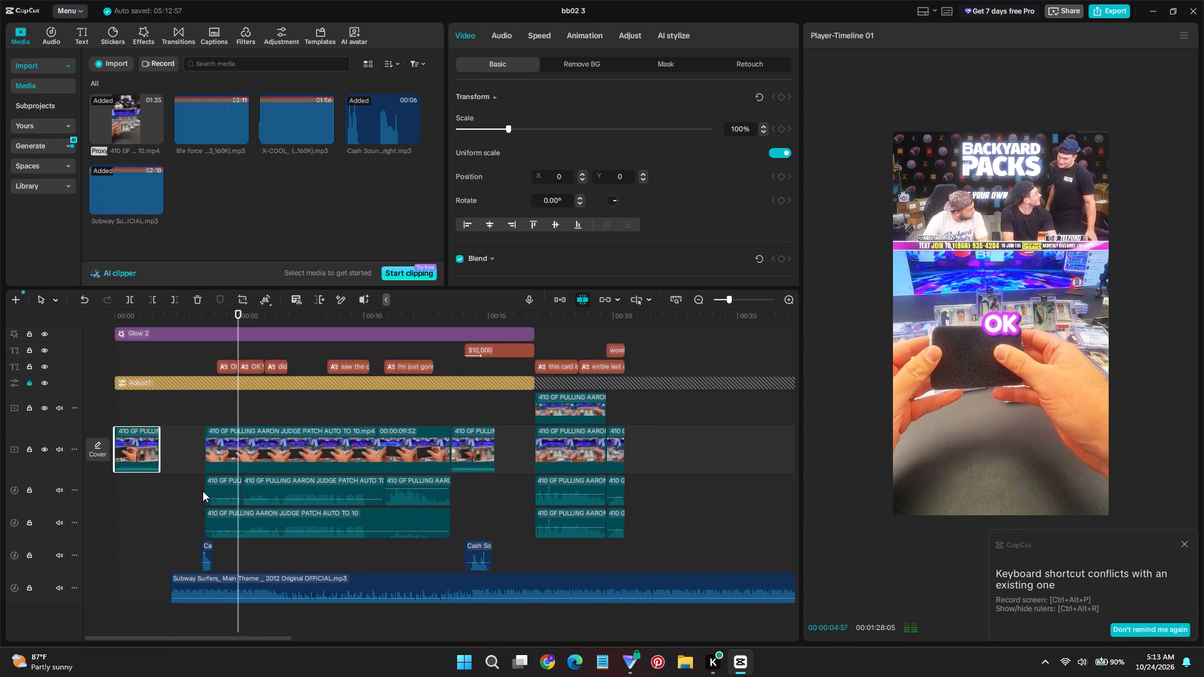
{"action": "scroll", "coordinate": [203, 491], "scroll_direction": "down", "scroll_amount": 1}
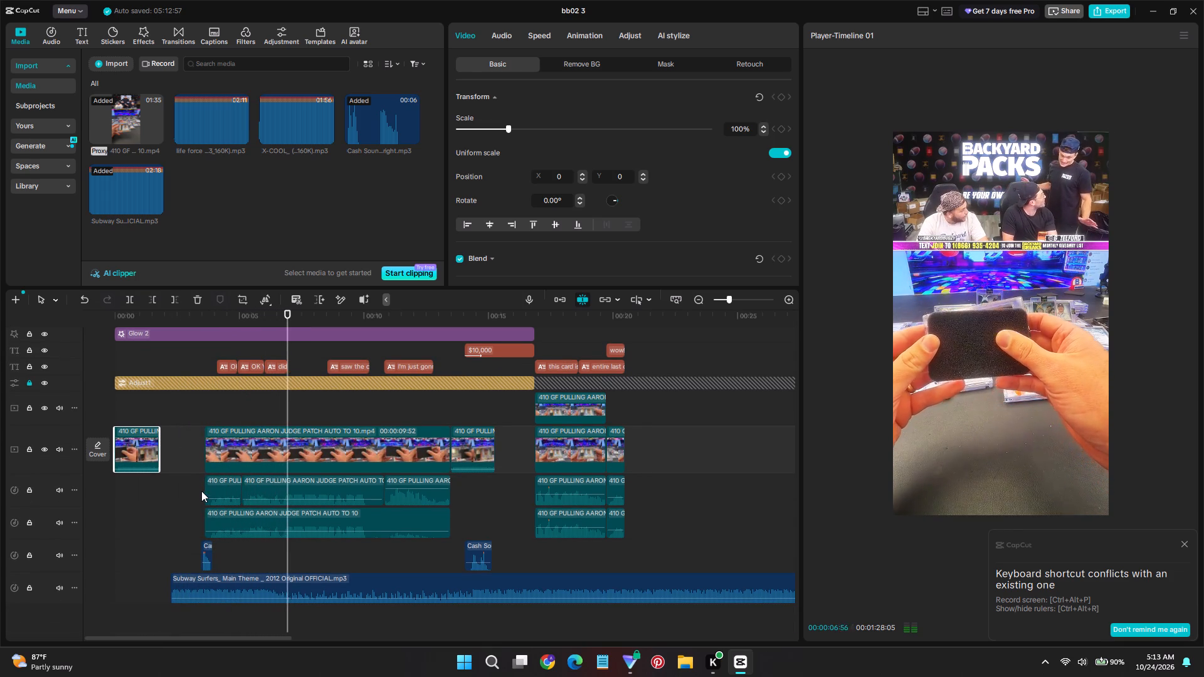
{"action": "key", "text": "space"}
Move the relocated video, audio and caption clips at the ending earlier, directly against the card-reveal clip, to close the gap.
{"action": "left_click_drag", "start_coordinate": [203, 348], "coordinate": [520, 390]}
{"action": "left_click", "coordinate": [483, 407]}
{"action": "left_click_drag", "start_coordinate": [553, 342], "coordinate": [566, 359]}
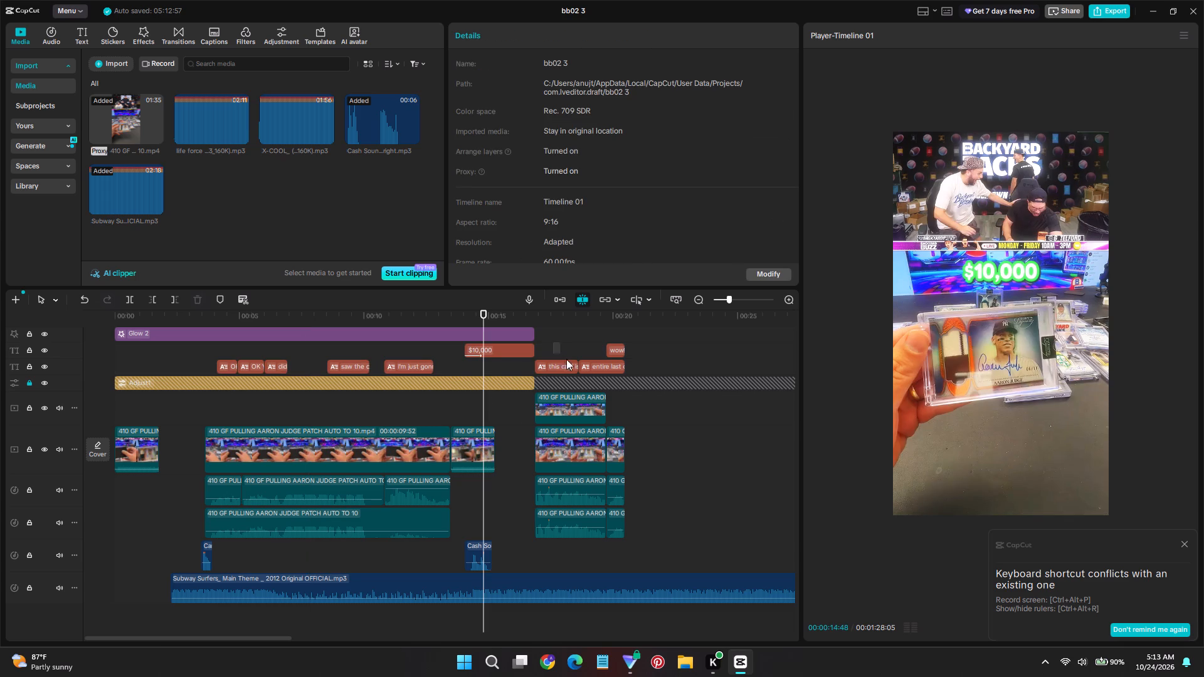
{"action": "left_click_drag", "start_coordinate": [566, 359], "coordinate": [662, 550]}
{"action": "left_click_drag", "start_coordinate": [580, 449], "coordinate": [557, 458]}
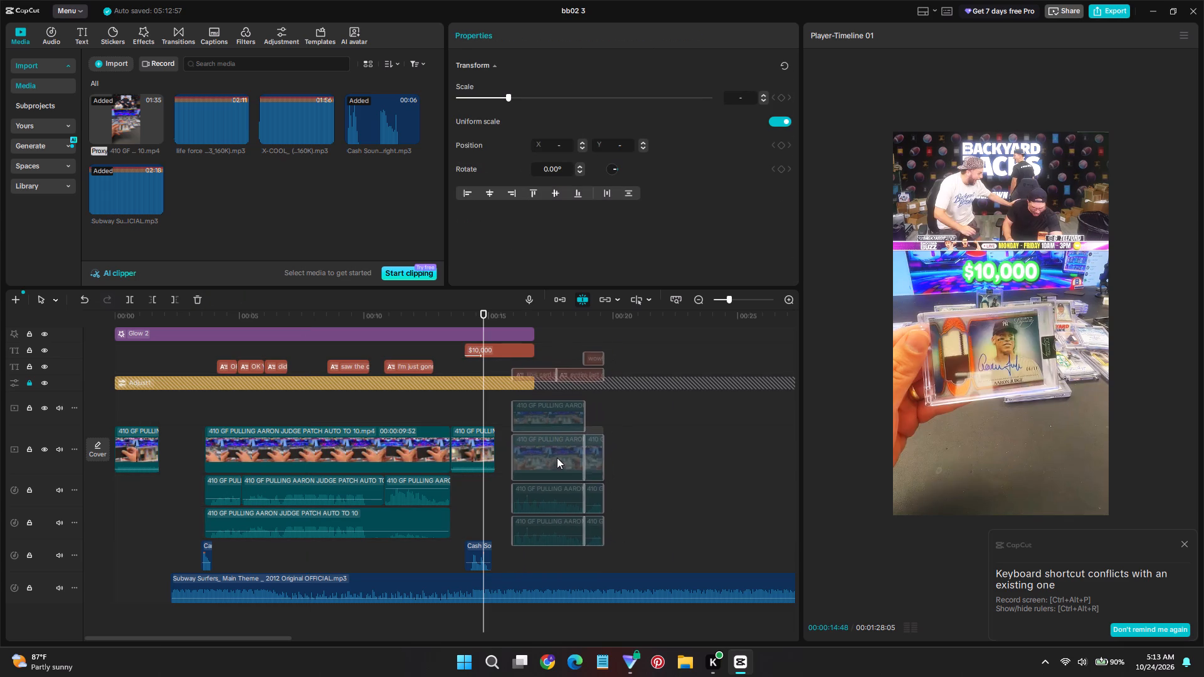
{"action": "left_click_drag", "start_coordinate": [557, 458], "coordinate": [540, 458]}
Extend the end of the "$10,000" caption to the start of the "wow!" caption.
{"action": "left_click", "coordinate": [459, 386]}
{"action": "key", "text": "space"}
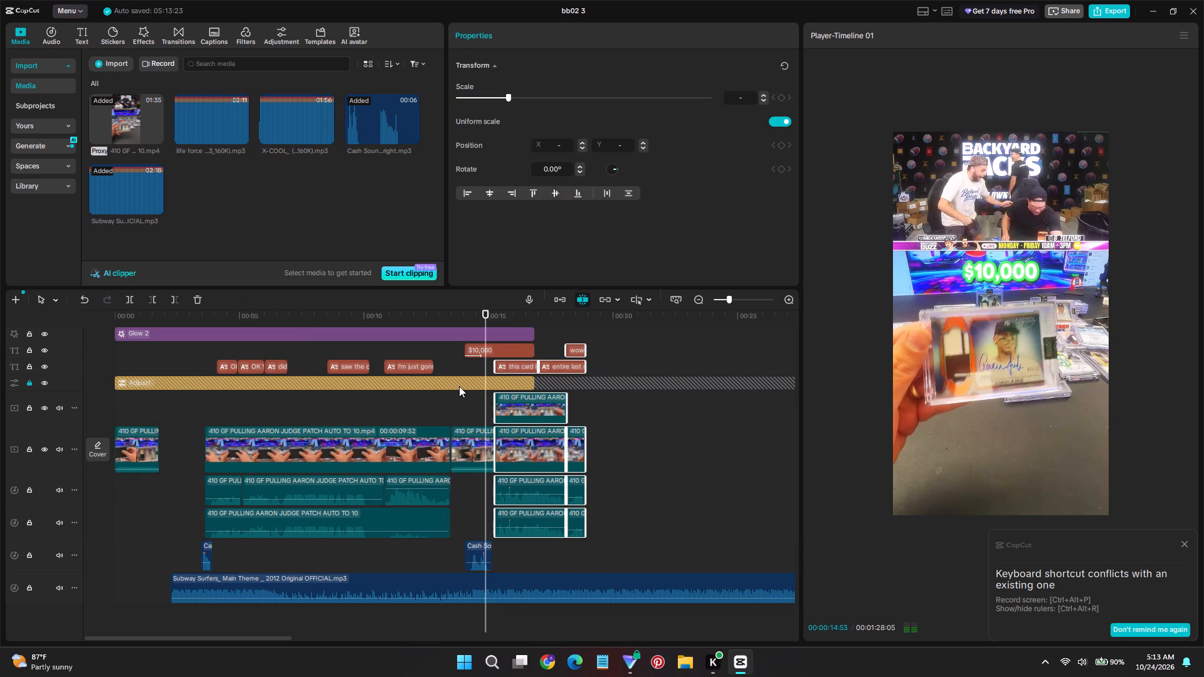
{"action": "left_click", "coordinate": [465, 401]}
{"action": "key", "text": "space"}
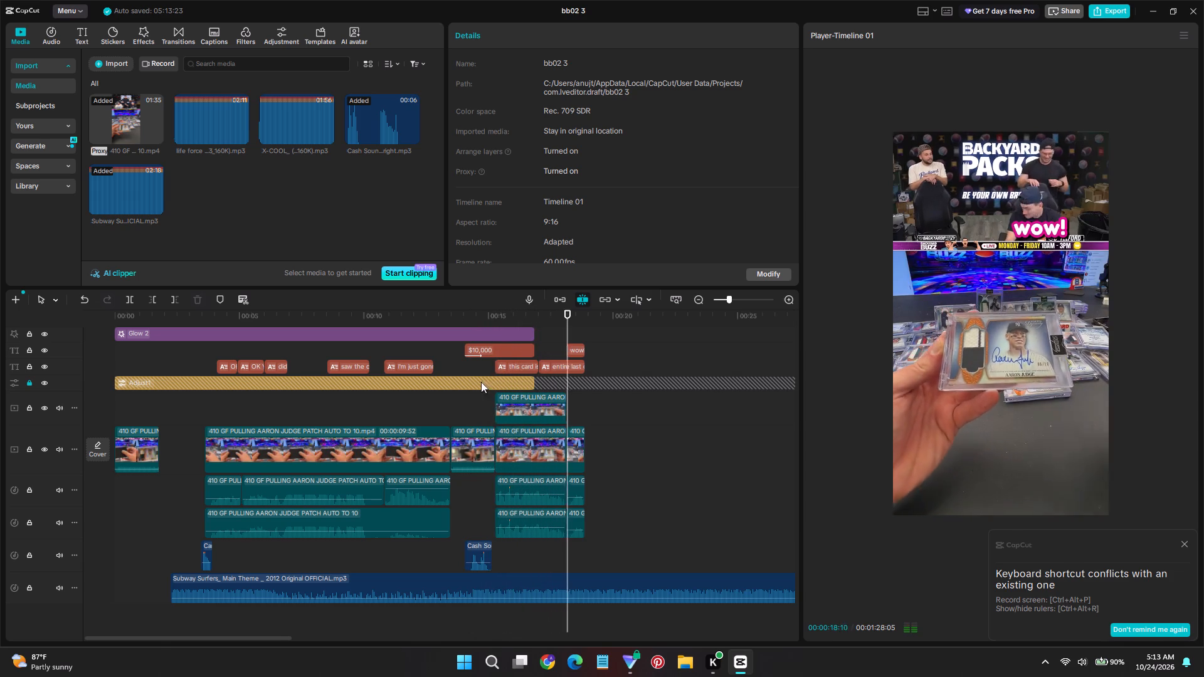
{"action": "key", "text": "space"}
{"action": "left_click", "coordinate": [516, 343]}
{"action": "key", "text": "space"}
{"action": "left_click", "coordinate": [520, 350]}
{"action": "key", "text": "space"}
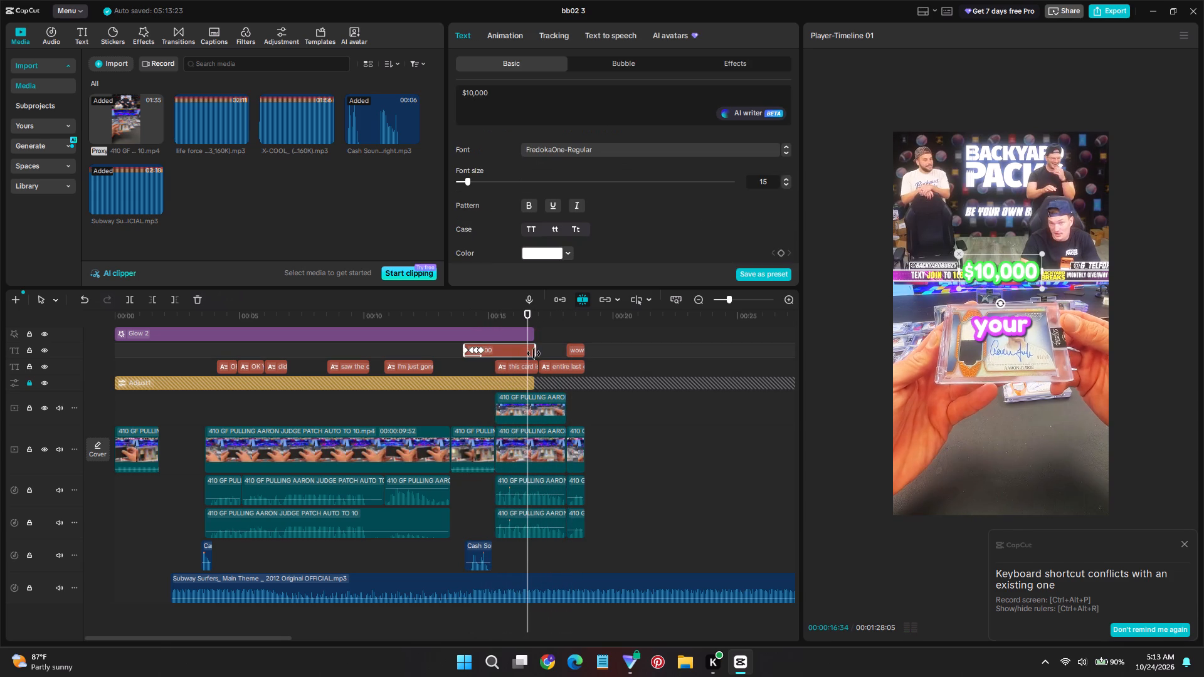
{"action": "left_click_drag", "start_coordinate": [536, 354], "coordinate": [572, 375]}
Replay the ending around the extended "$10,000" caption and the "wow!" caption to review their timing.
{"action": "key", "text": "space"}
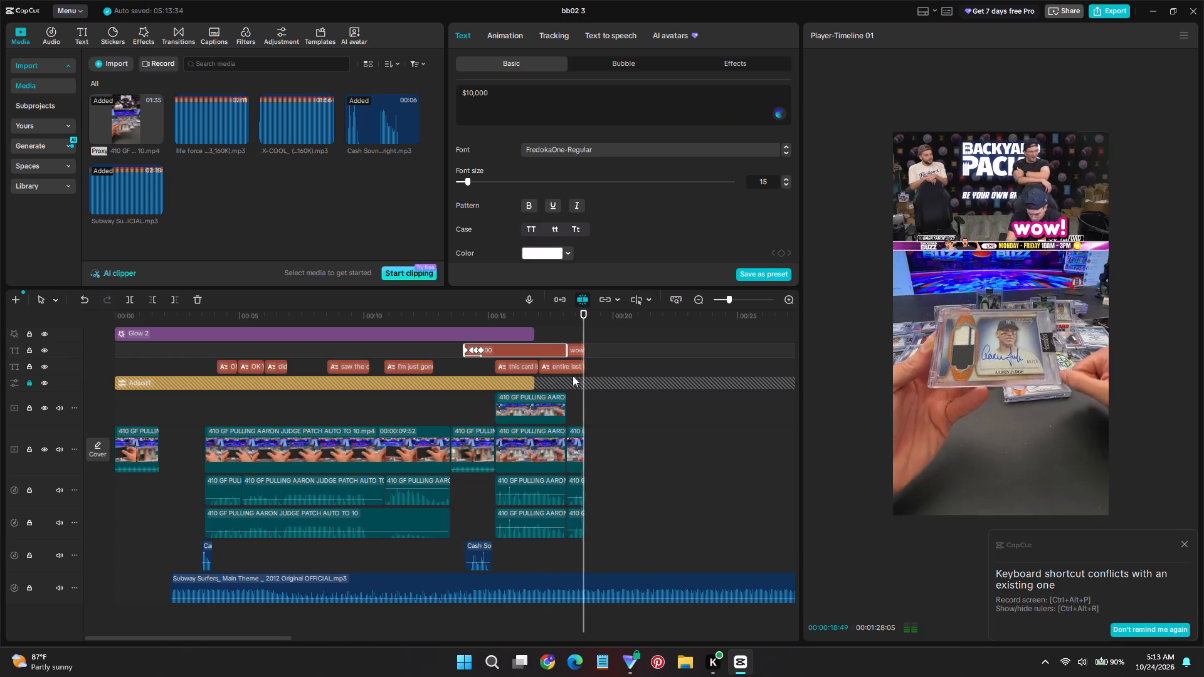
{"action": "key", "text": "space"}
{"action": "double_click", "coordinate": [551, 324]}
{"action": "key", "text": "space"}
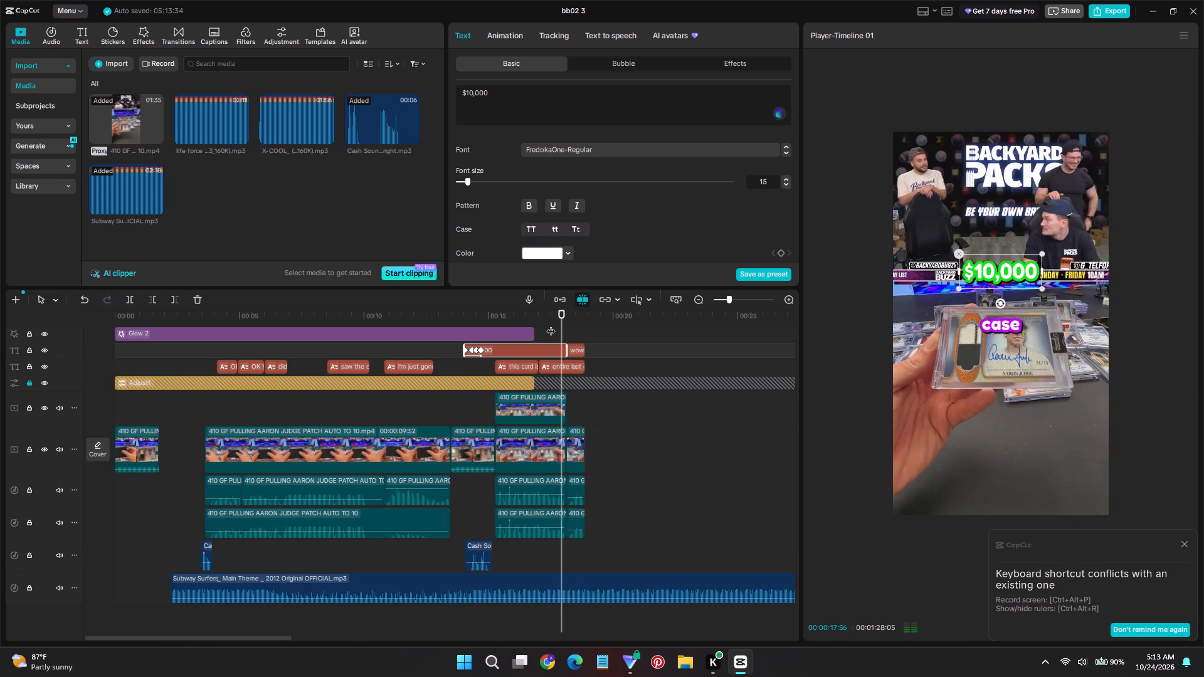
{"action": "left_click", "coordinate": [551, 325]}
{"action": "key", "text": "space"}
{"action": "key", "text": "space"}
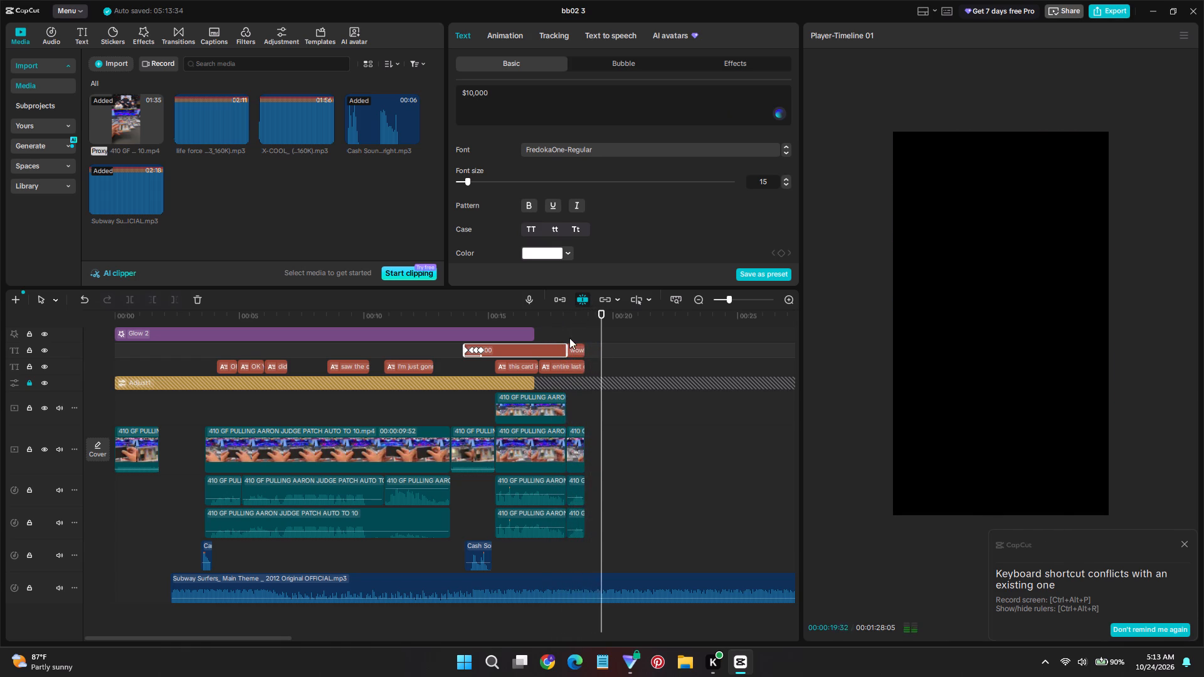
{"action": "left_click", "coordinate": [572, 338]}
{"action": "key", "text": "space"}
{"action": "key", "text": "space"}
{"action": "left_click", "coordinate": [531, 379]}
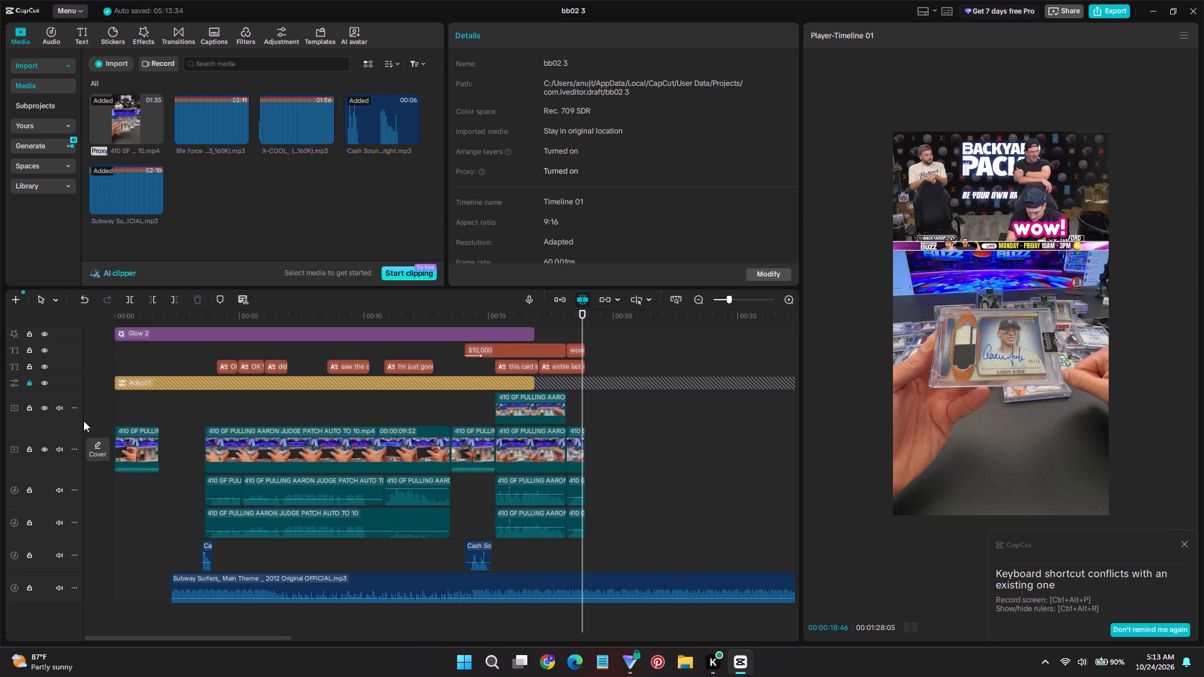
Unlock the adjustment track, extend the adjustment layer to the end of the last main-track clip, and lock the track again.
{"action": "left_click", "coordinate": [25, 384]}
{"action": "left_click", "coordinate": [484, 384]}
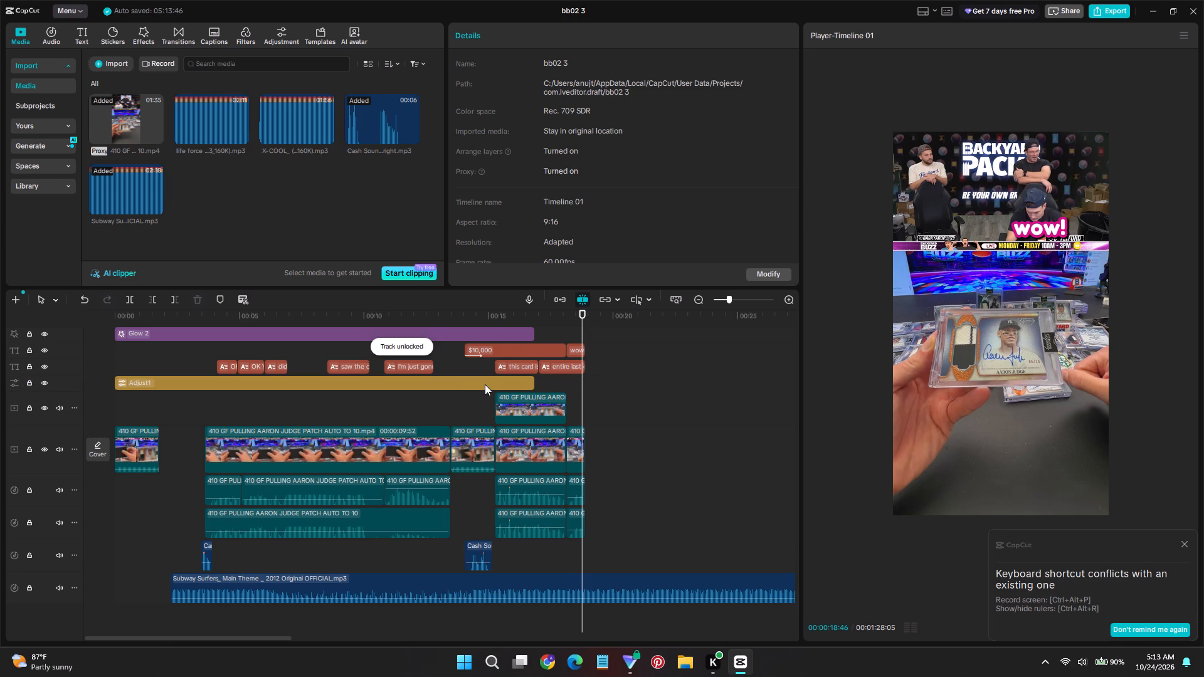
{"action": "left_click_drag", "start_coordinate": [536, 387], "coordinate": [580, 408]}
{"action": "left_click", "coordinate": [28, 383]}
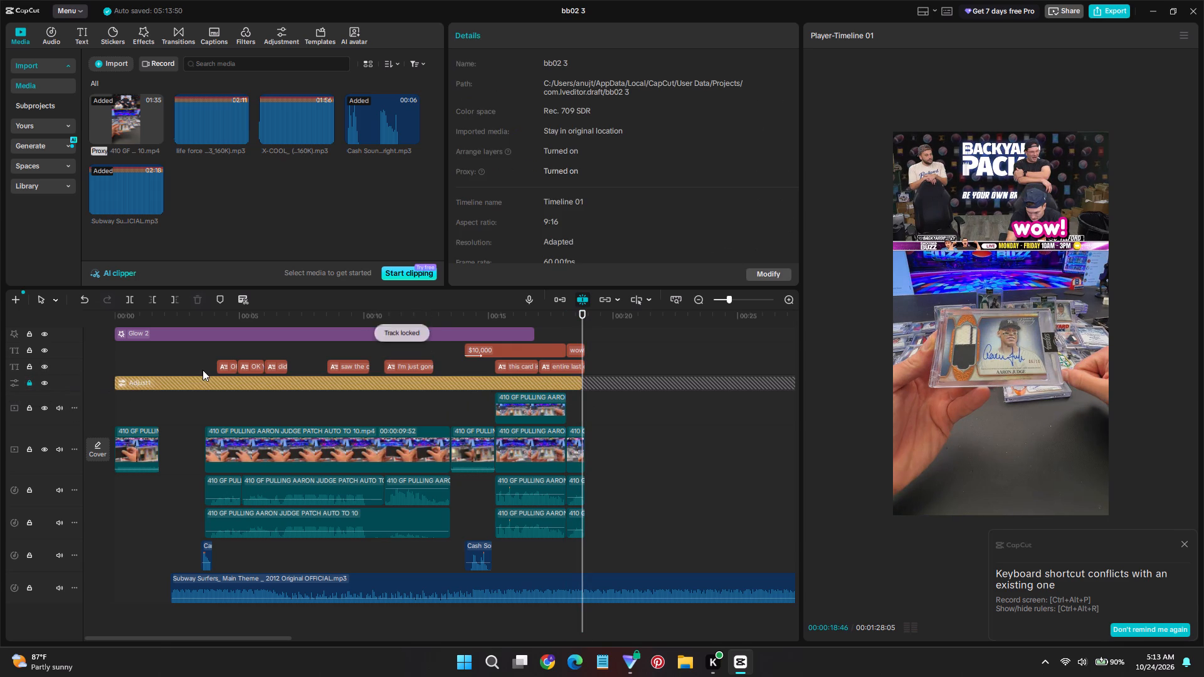
Move all video, audio, caption and sound-effect clips after the opening clip earlier, directly against the opening card-reveal clip, leaving the music in place.
{"action": "left_click_drag", "start_coordinate": [191, 347], "coordinate": [610, 548]}
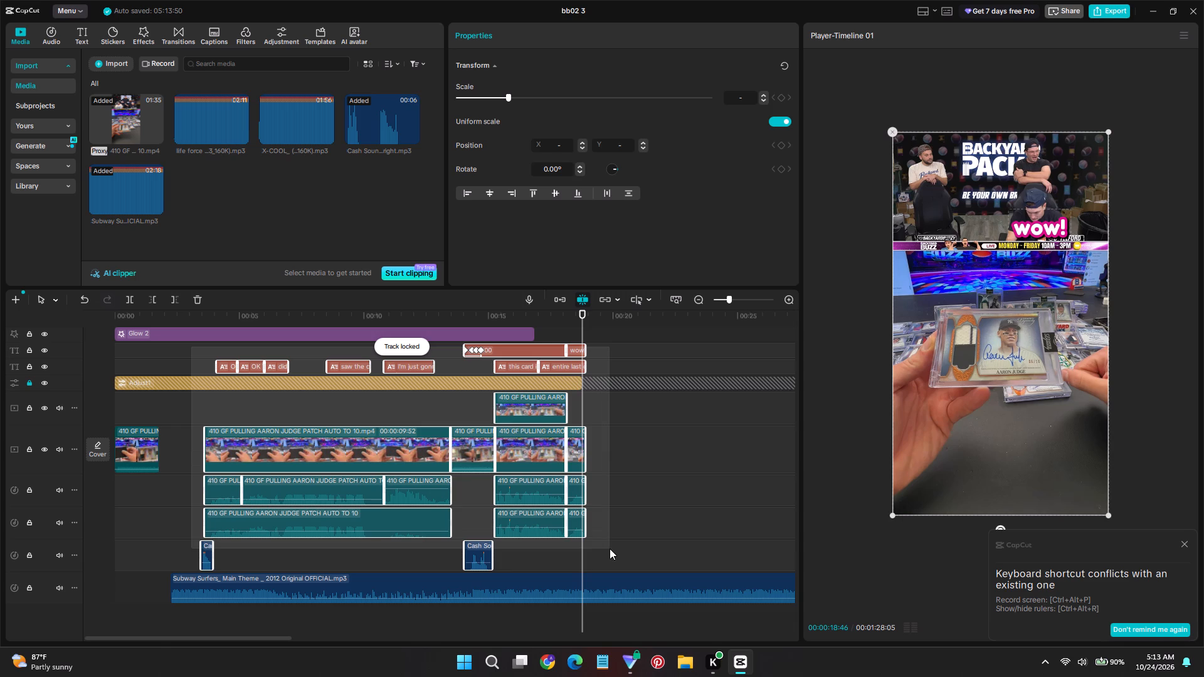
{"action": "left_click_drag", "start_coordinate": [610, 548], "coordinate": [612, 555]}
{"action": "left_click_drag", "start_coordinate": [375, 462], "coordinate": [351, 461]}
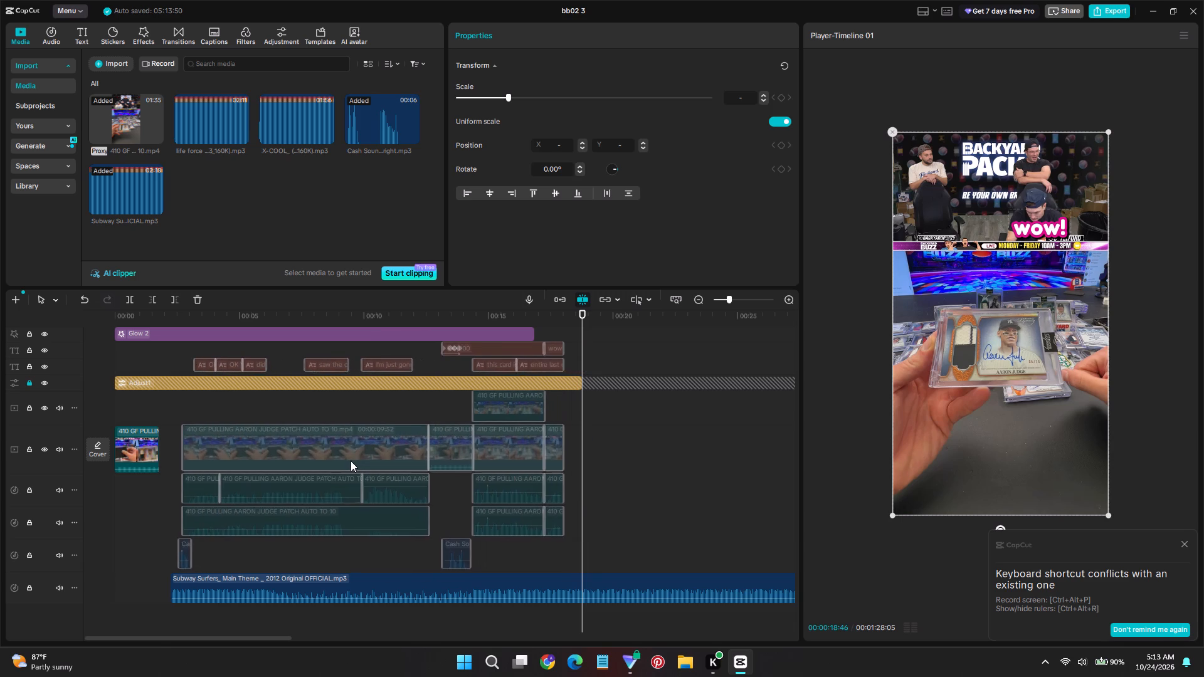
{"action": "left_click_drag", "start_coordinate": [351, 461], "coordinate": [332, 459]}
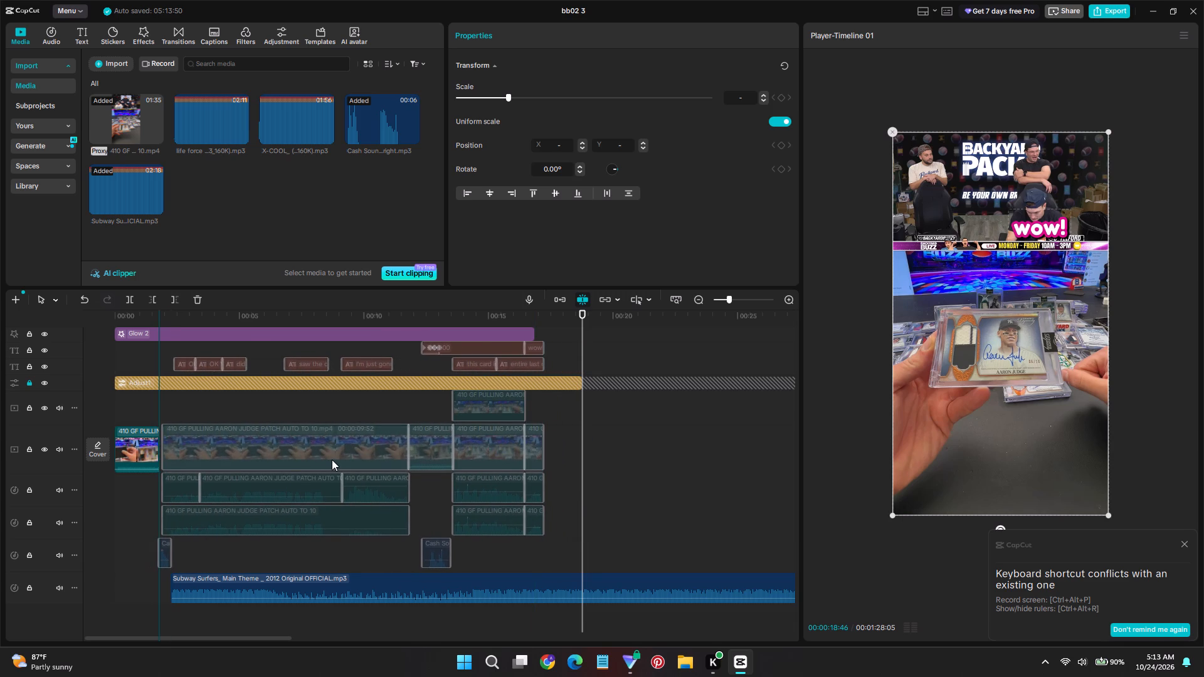
{"action": "left_click_drag", "start_coordinate": [332, 459], "coordinate": [329, 460]}
{"action": "left_click", "coordinate": [135, 396]}
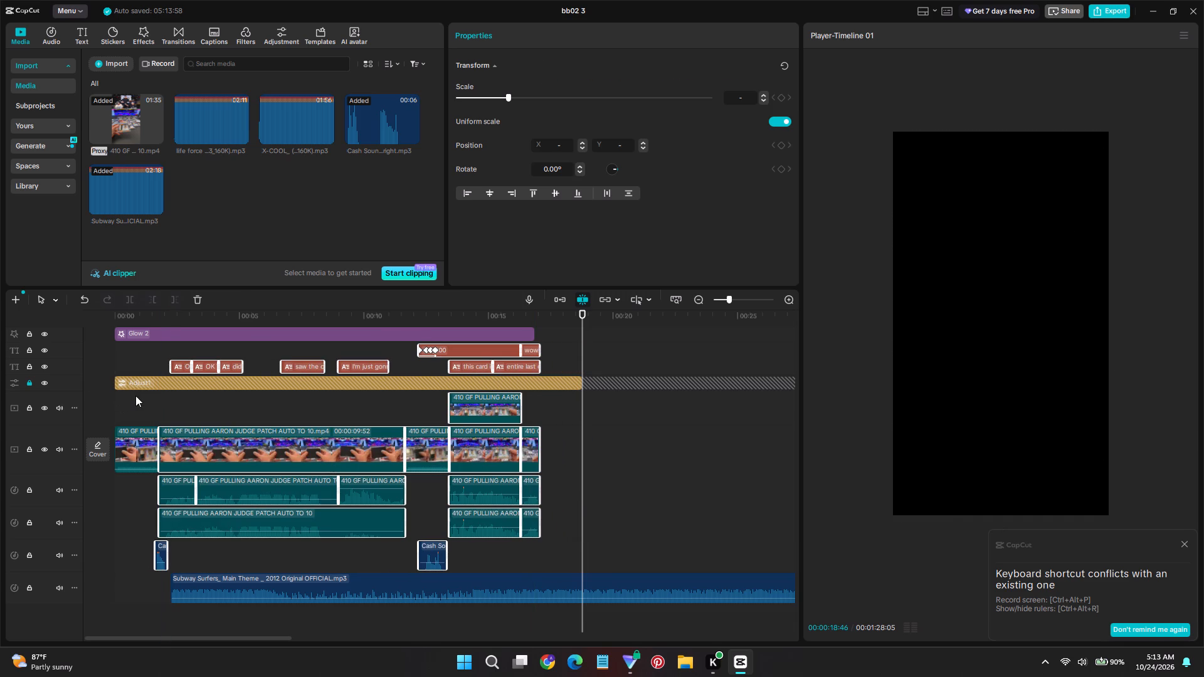
Move the Subway Surfers music track to the very start of the timeline.
{"action": "left_click_drag", "start_coordinate": [300, 581], "coordinate": [191, 584]}
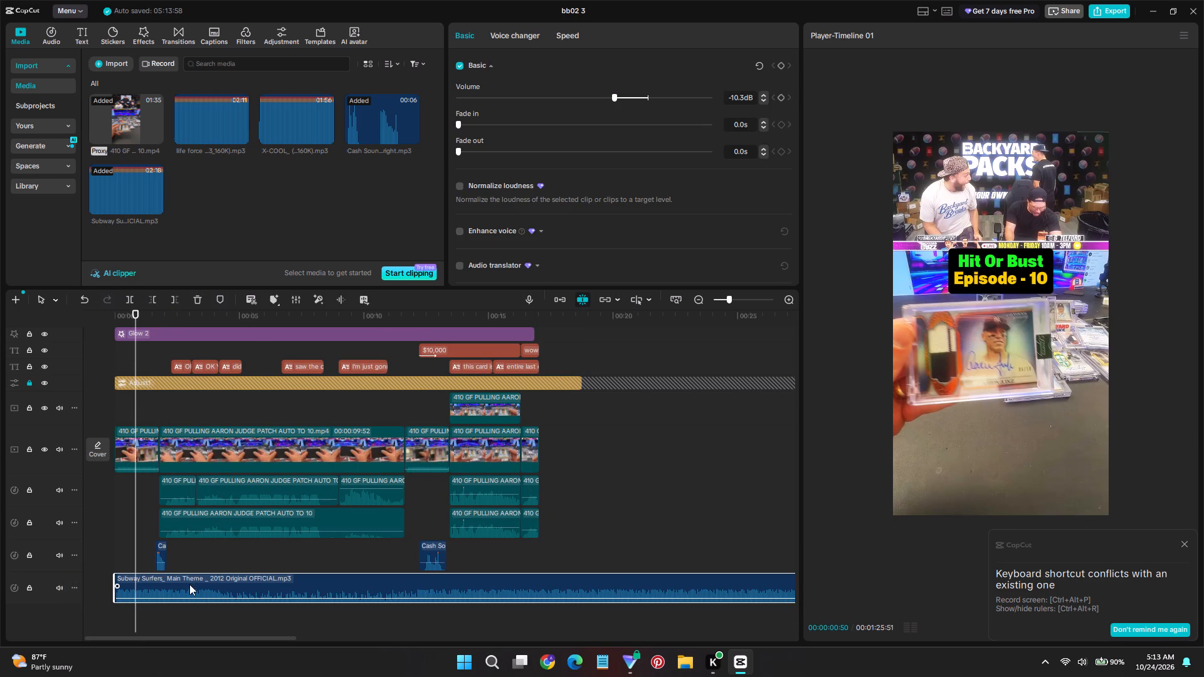
{"action": "left_click_drag", "start_coordinate": [132, 503], "coordinate": [90, 505]}
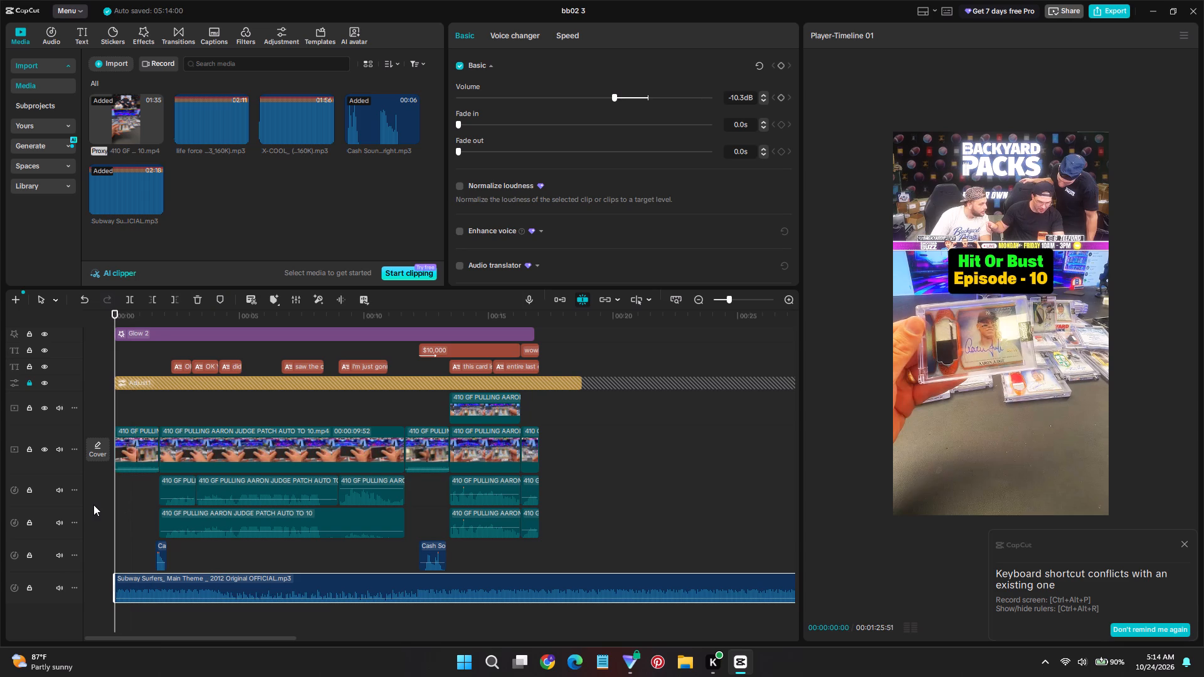
Play back the "$10,000" card reveal and the opening through the "OK Yankees" captions to check the closed-up edit.
{"action": "left_click", "coordinate": [379, 559]}
{"action": "key", "text": "space"}
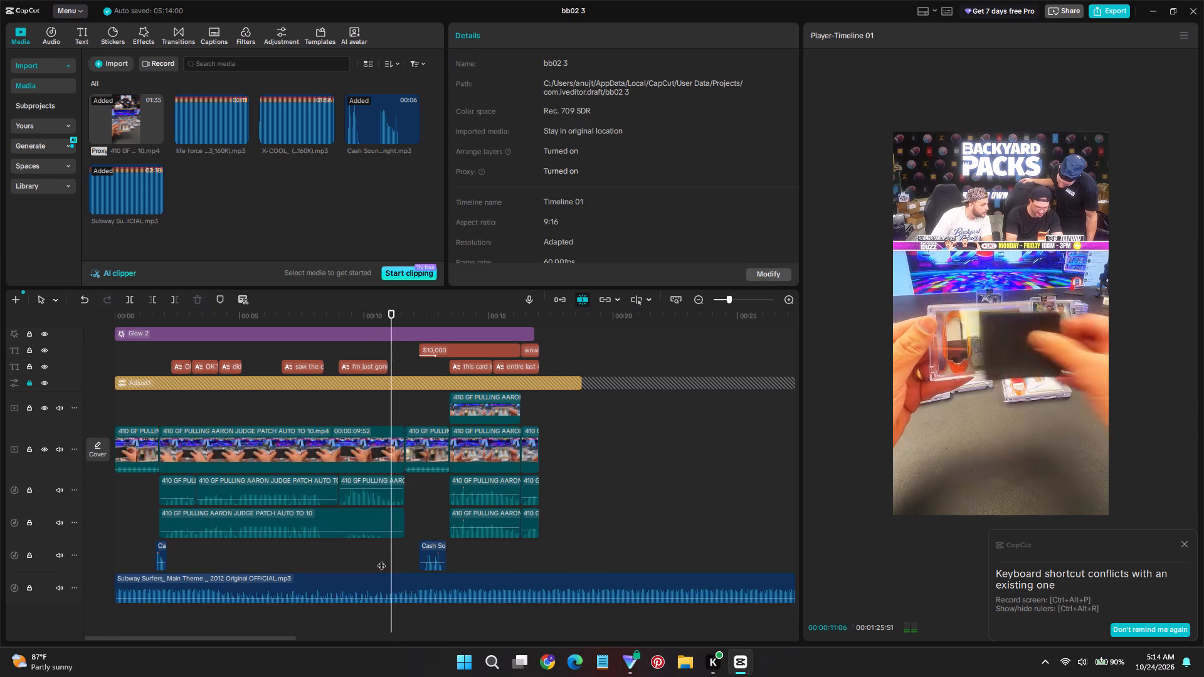
{"action": "left_click", "coordinate": [399, 560]}
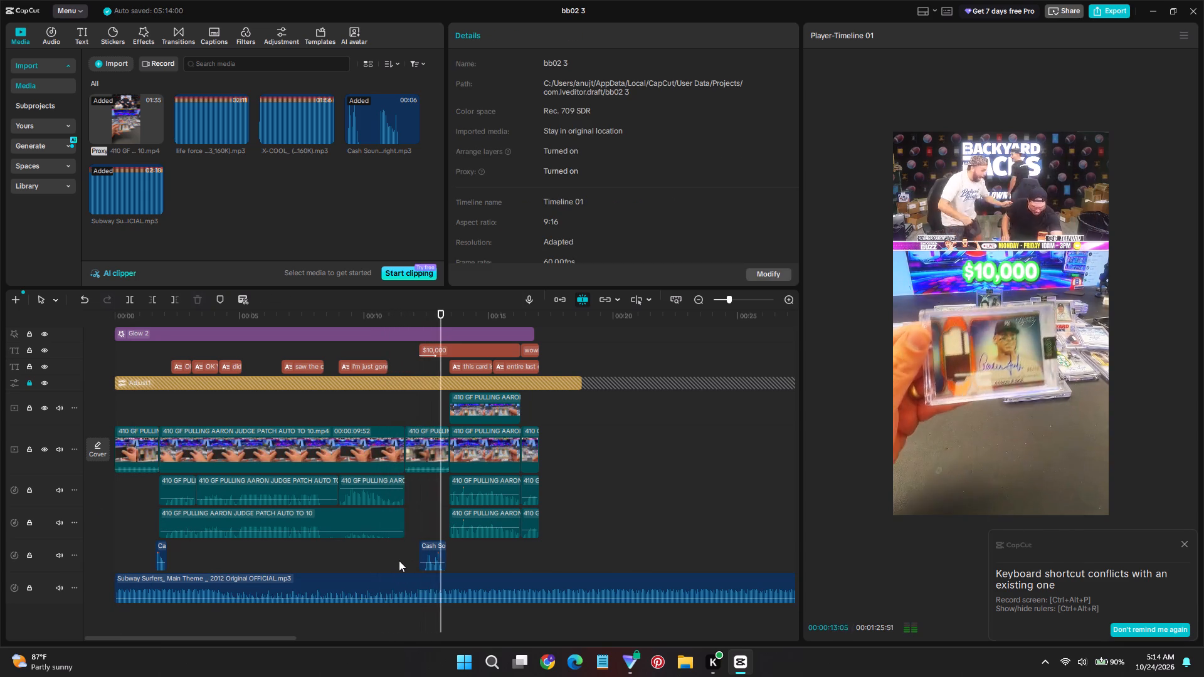
{"action": "key", "text": "space"}
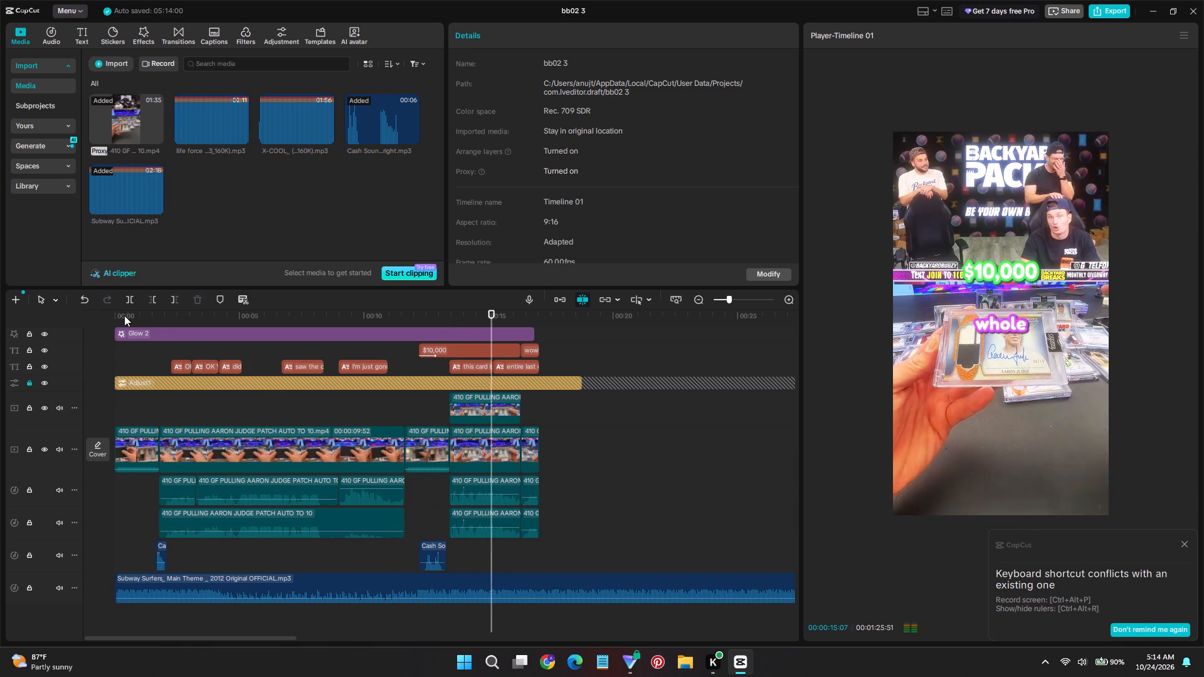
{"action": "left_click_drag", "start_coordinate": [124, 315], "coordinate": [93, 315]}
{"action": "key", "text": "space"}
{"action": "key", "text": "space"}
{"action": "scroll", "coordinate": [168, 459], "scroll_direction": "up", "scroll_amount": 5}
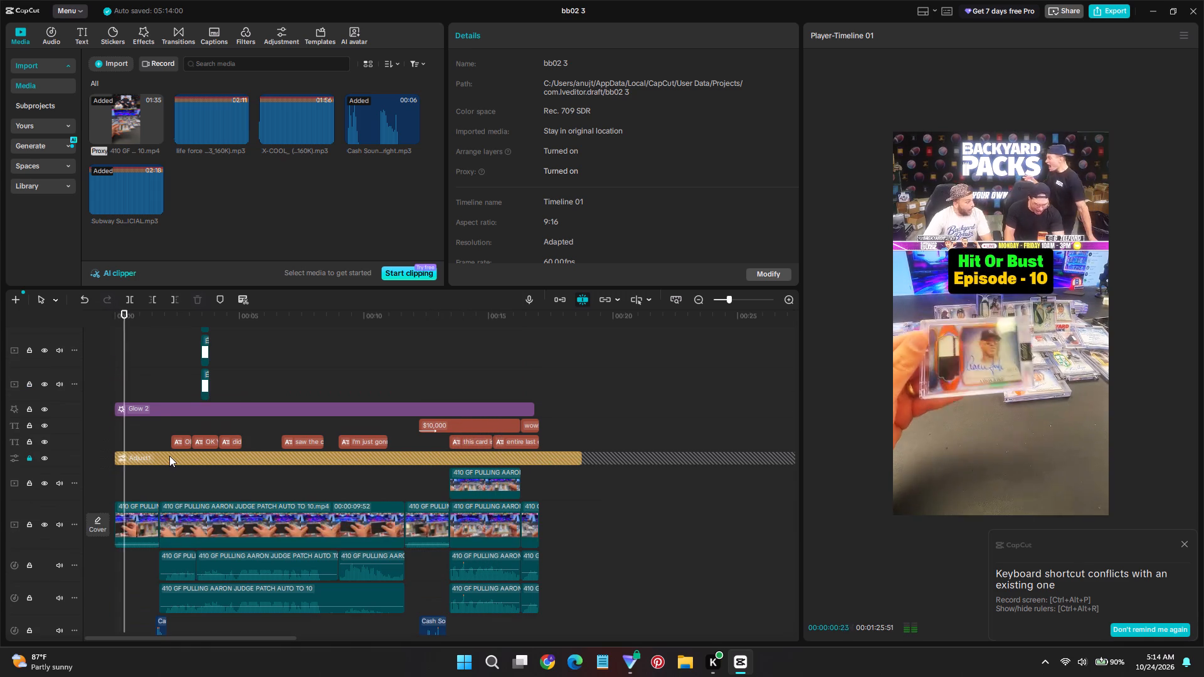
{"action": "scroll", "coordinate": [177, 453], "scroll_direction": "down", "scroll_amount": 7}
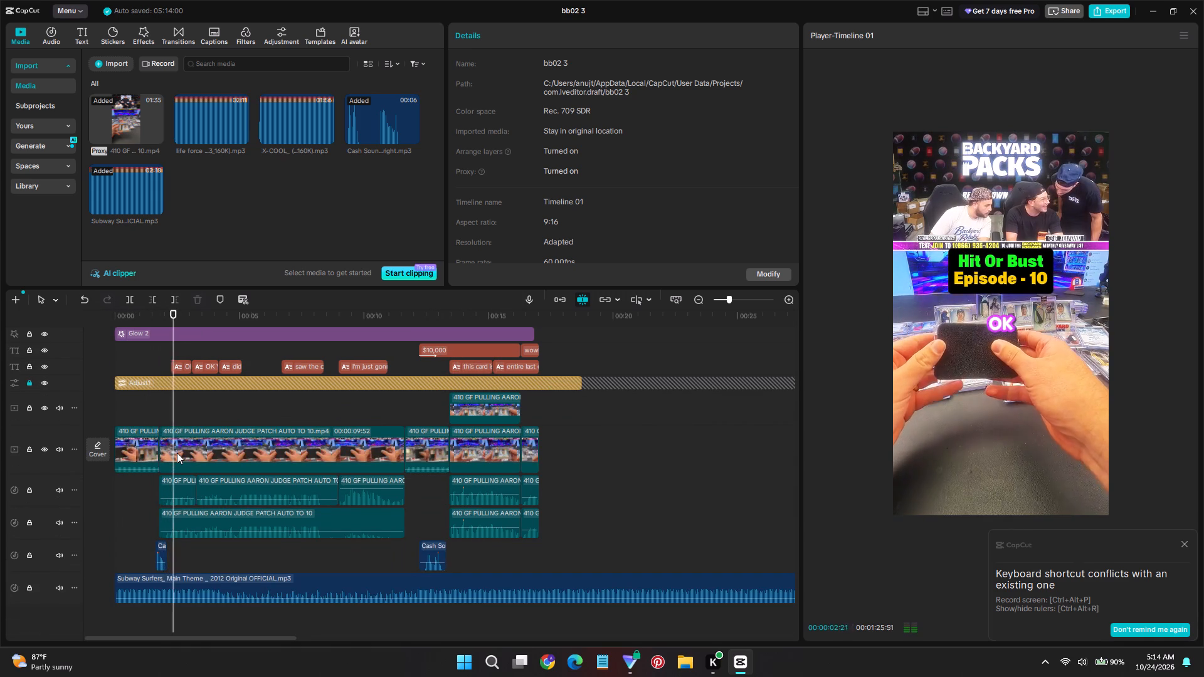
{"action": "scroll", "coordinate": [180, 453], "scroll_direction": "up", "scroll_amount": 4}
{"action": "key", "text": "space"}
Move the three stacked white transition clips earlier so they span the cut between the opening card-reveal clip and the following clip.
{"action": "scroll", "coordinate": [176, 383], "scroll_direction": "up", "scroll_amount": 3}
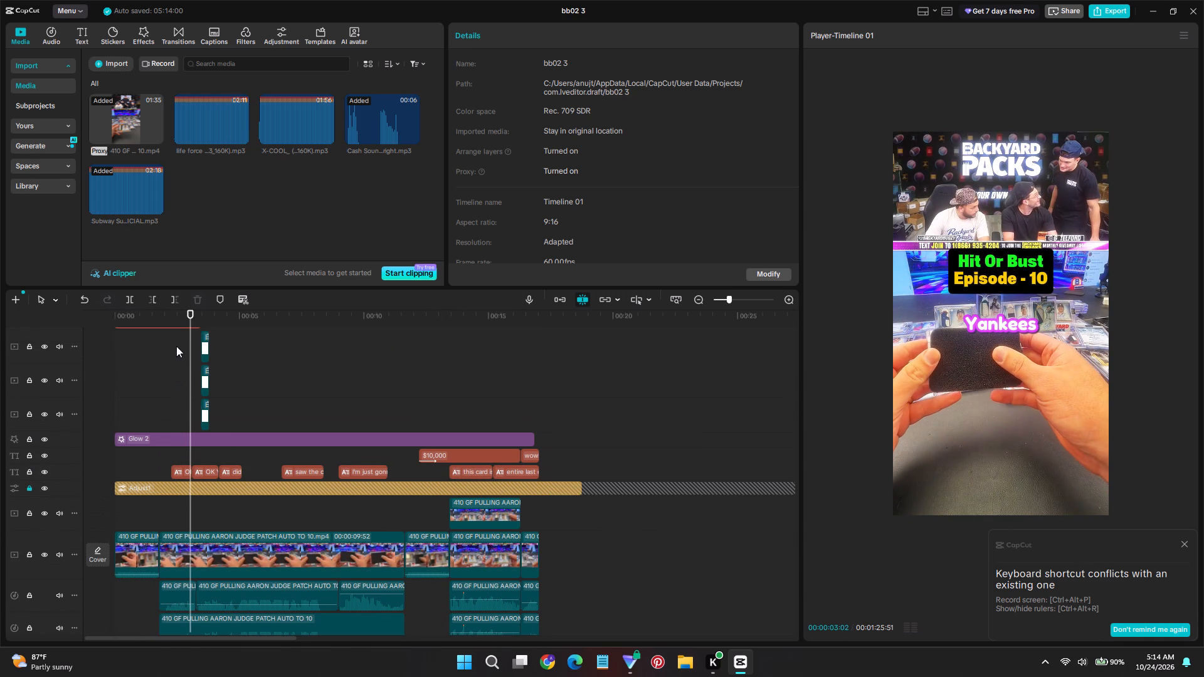
{"action": "left_click_drag", "start_coordinate": [184, 338], "coordinate": [228, 417]}
{"action": "scroll", "coordinate": [226, 428], "scroll_direction": "up", "scroll_amount": 20, "text": "ctrl"}
{"action": "scroll", "coordinate": [226, 428], "scroll_direction": "up", "scroll_amount": 4, "text": "ctrl"}
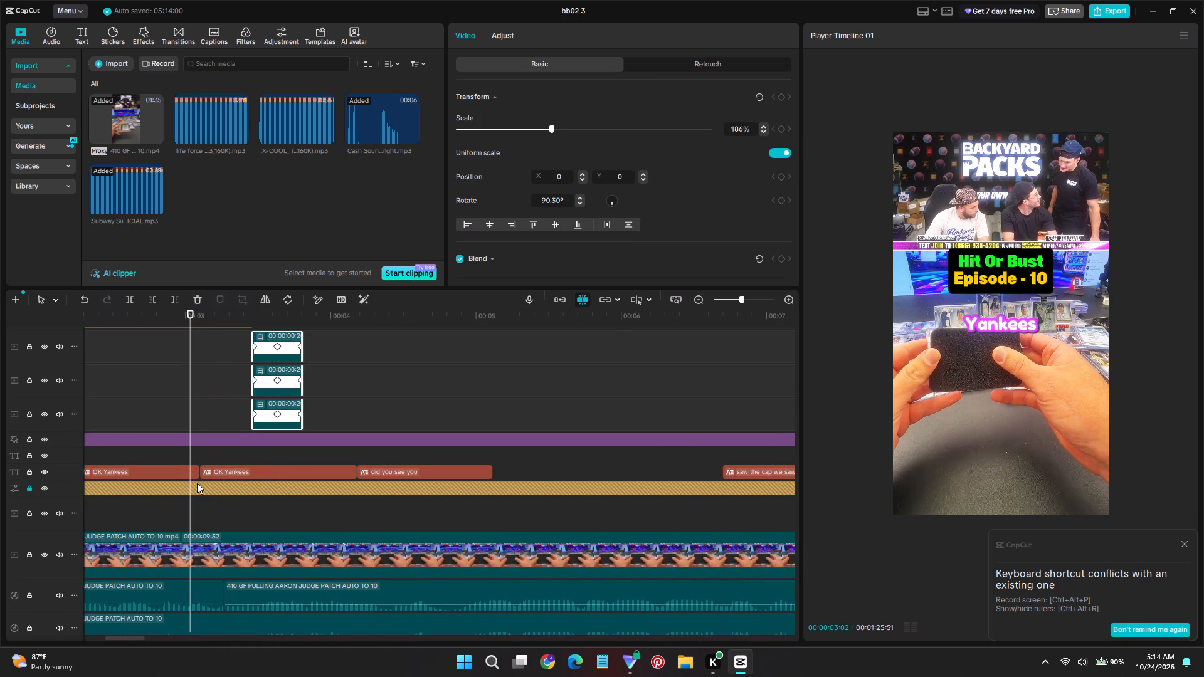
{"action": "left_click_drag", "start_coordinate": [190, 508], "coordinate": [98, 511]}
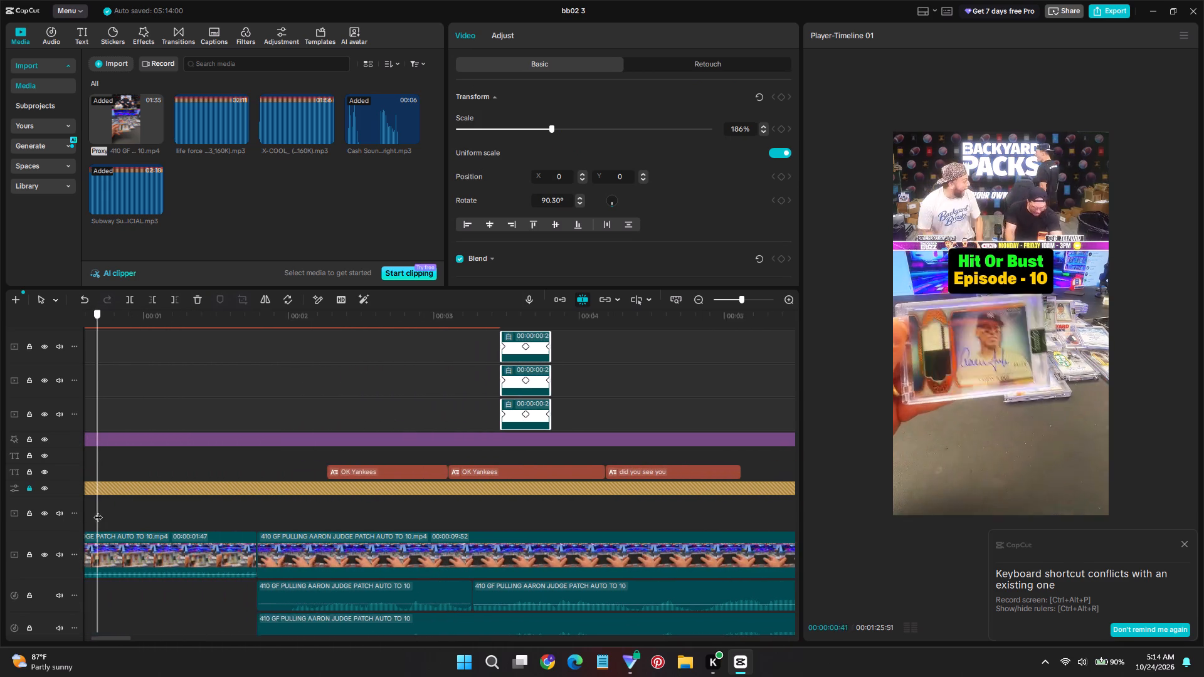
{"action": "left_click_drag", "start_coordinate": [98, 511], "coordinate": [375, 521]}
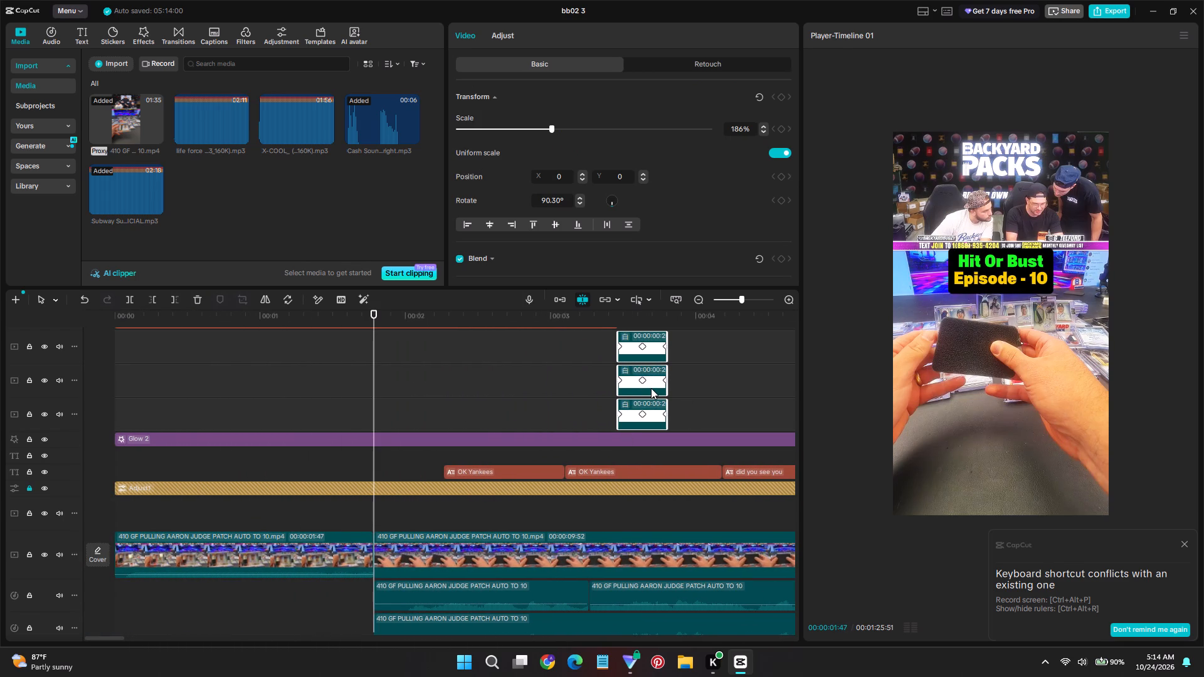
{"action": "left_click_drag", "start_coordinate": [653, 388], "coordinate": [386, 391]}
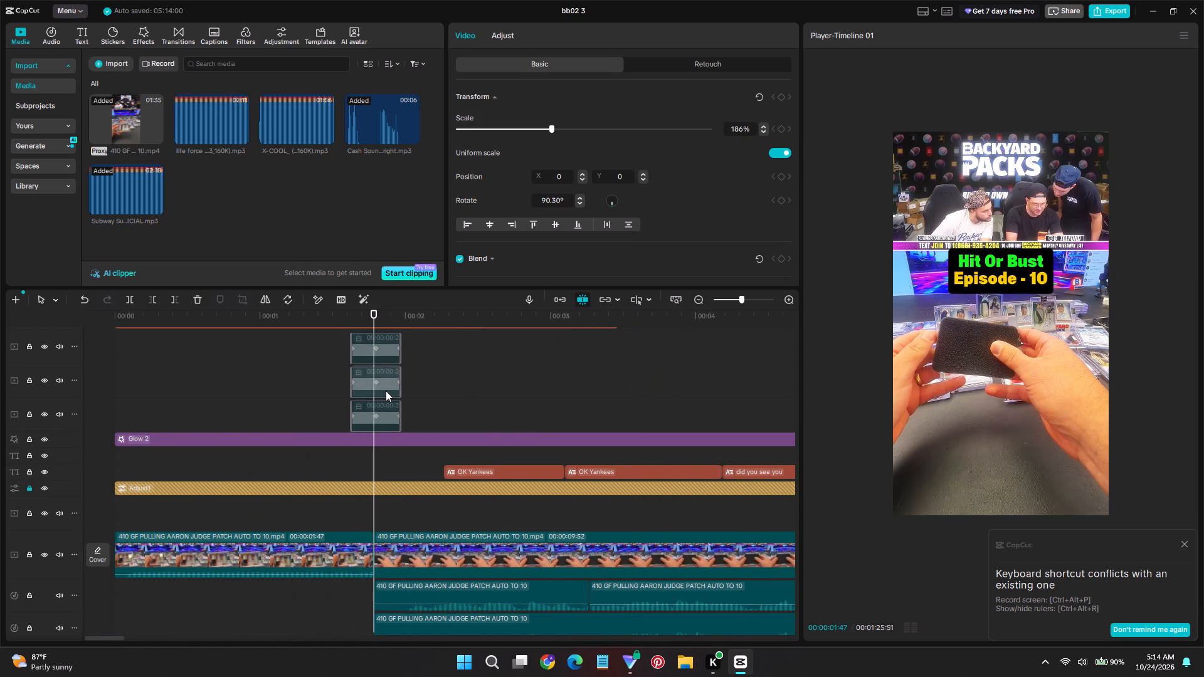
{"action": "left_click_drag", "start_coordinate": [386, 391], "coordinate": [384, 389]}
{"action": "left_click", "coordinate": [312, 404]}
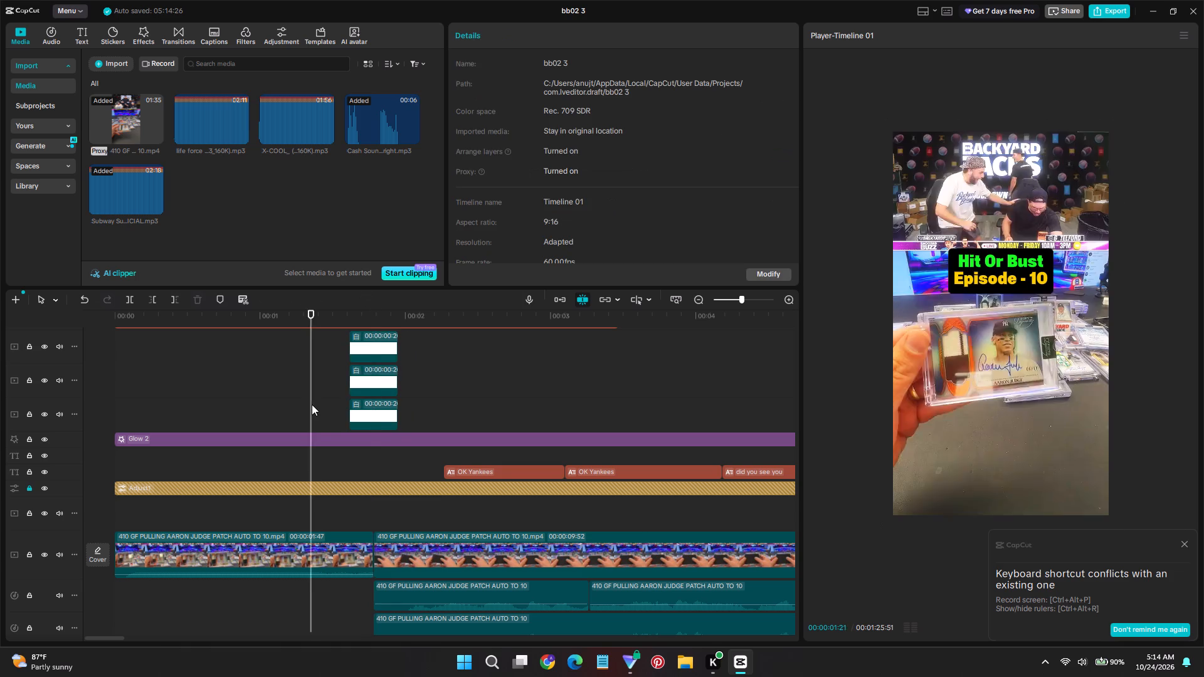
{"action": "key", "text": "space"}
{"action": "key", "text": "space"}
Trim the "Hit Or Bust" title to end at 00:00:01:37, where the white transition clips start, and preview it.
{"action": "scroll", "coordinate": [329, 424], "scroll_direction": "up", "scroll_amount": 5}
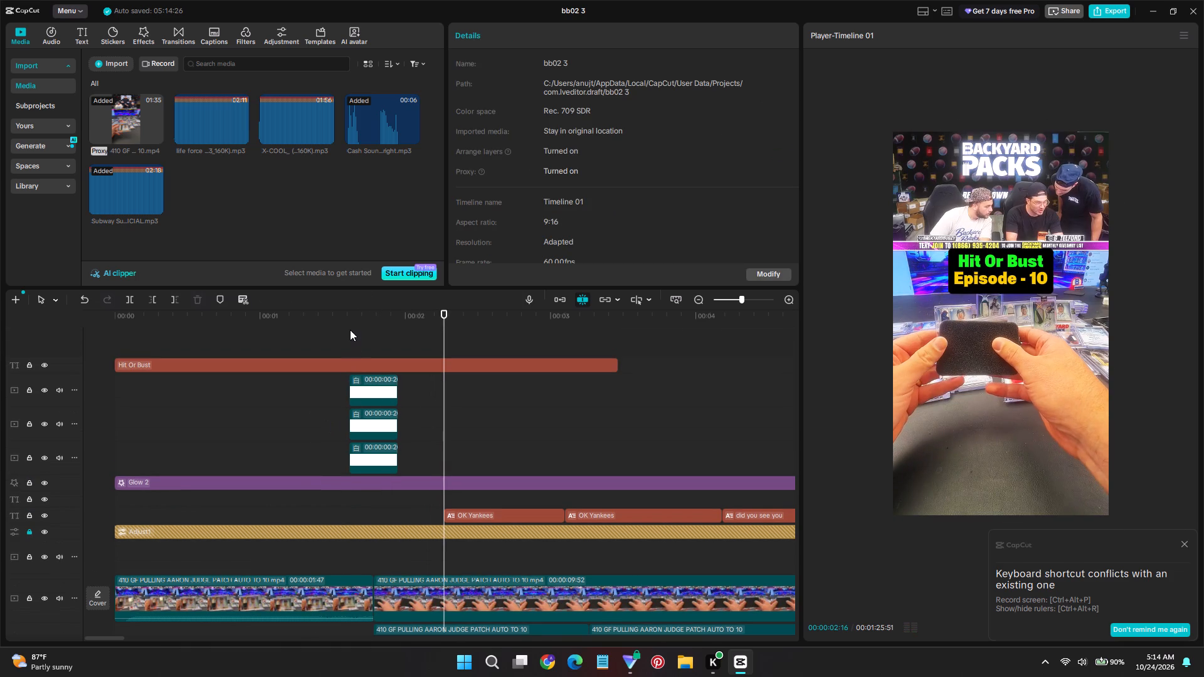
{"action": "left_click", "coordinate": [350, 329]}
{"action": "left_click_drag", "start_coordinate": [350, 329], "coordinate": [350, 336]}
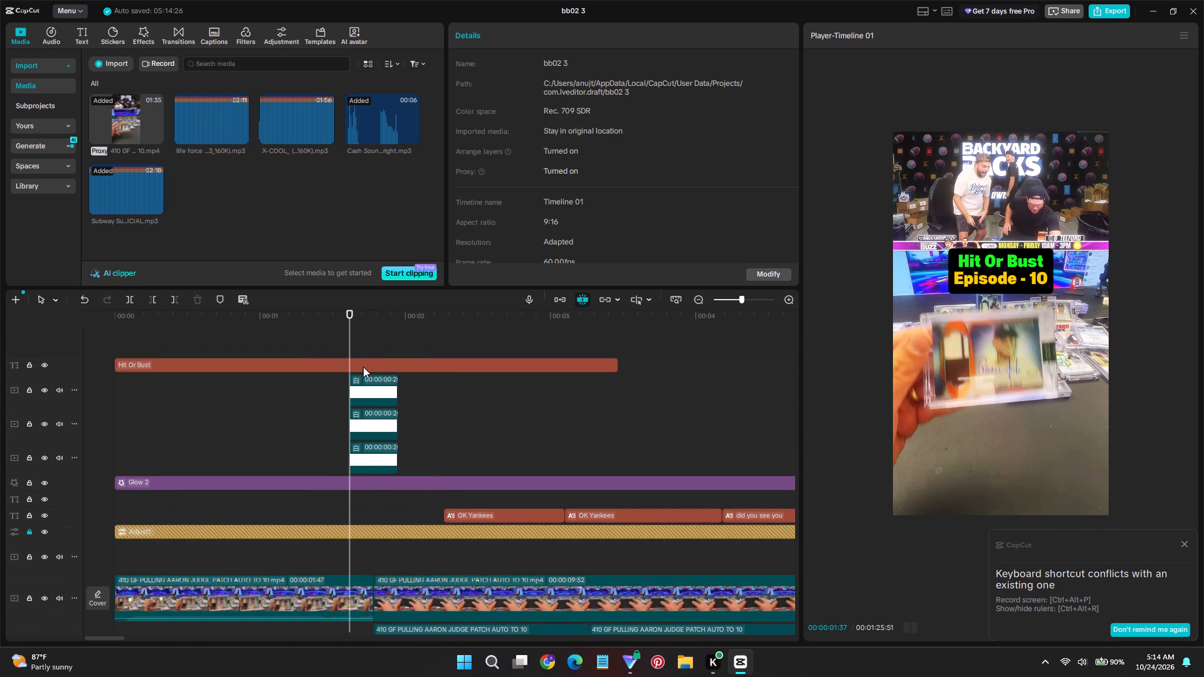
{"action": "left_click", "coordinate": [365, 367]}
{"action": "key", "text": "w"}
{"action": "left_click", "coordinate": [211, 407]}
{"action": "key", "text": "space"}
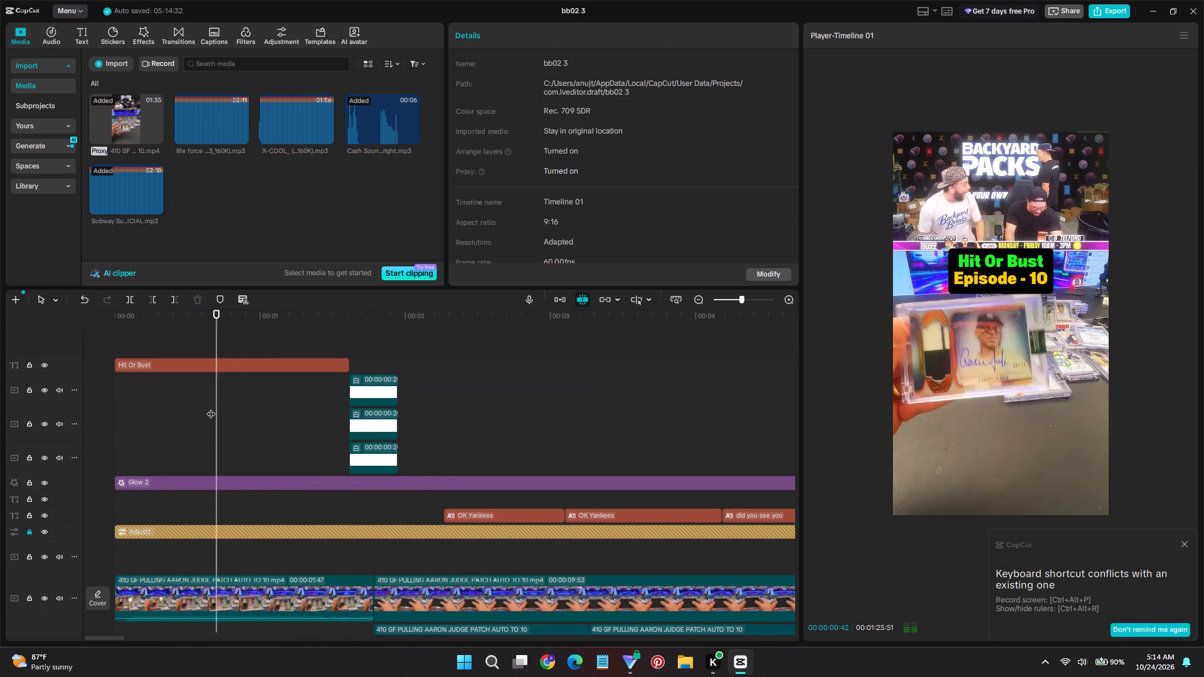
{"action": "key", "text": "space"}
Combine the Glow 2 effect and all the captions, including "$10,000" and "wow!", into one compound clip.
{"action": "scroll", "coordinate": [256, 480], "scroll_direction": "down", "scroll_amount": 3, "text": "ctrl"}
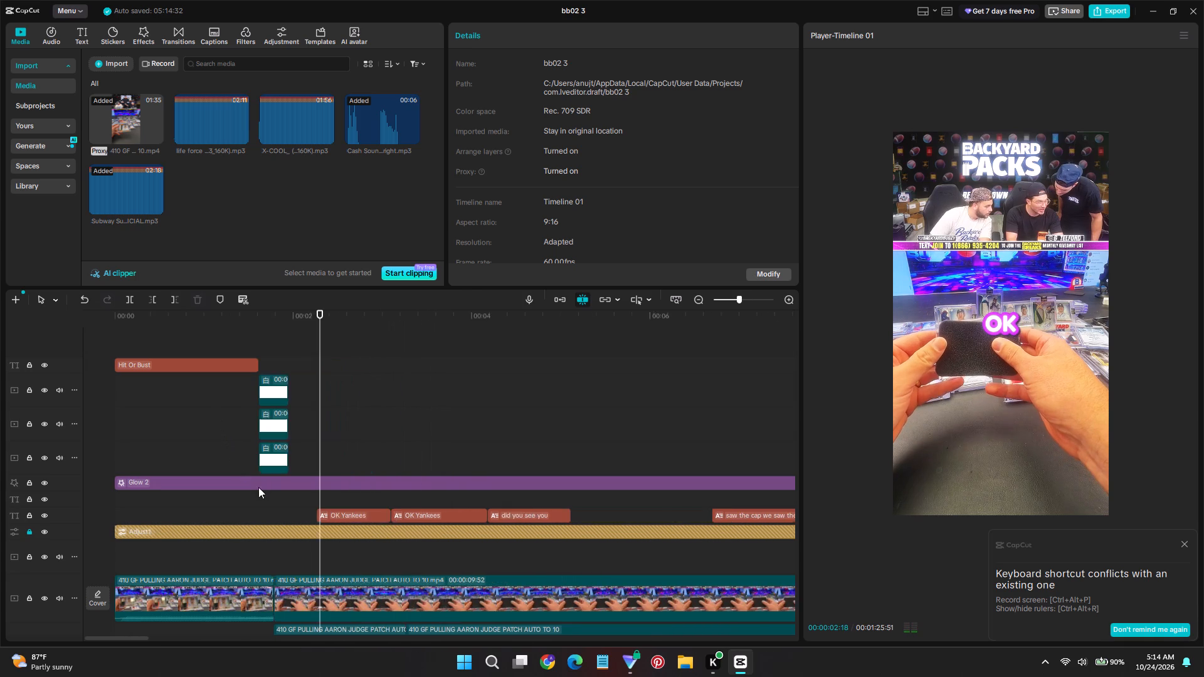
{"action": "scroll", "coordinate": [258, 487], "scroll_direction": "down", "scroll_amount": 20, "text": "ctrl"}
{"action": "scroll", "coordinate": [258, 487], "scroll_direction": "down", "scroll_amount": 3, "text": "ctrl"}
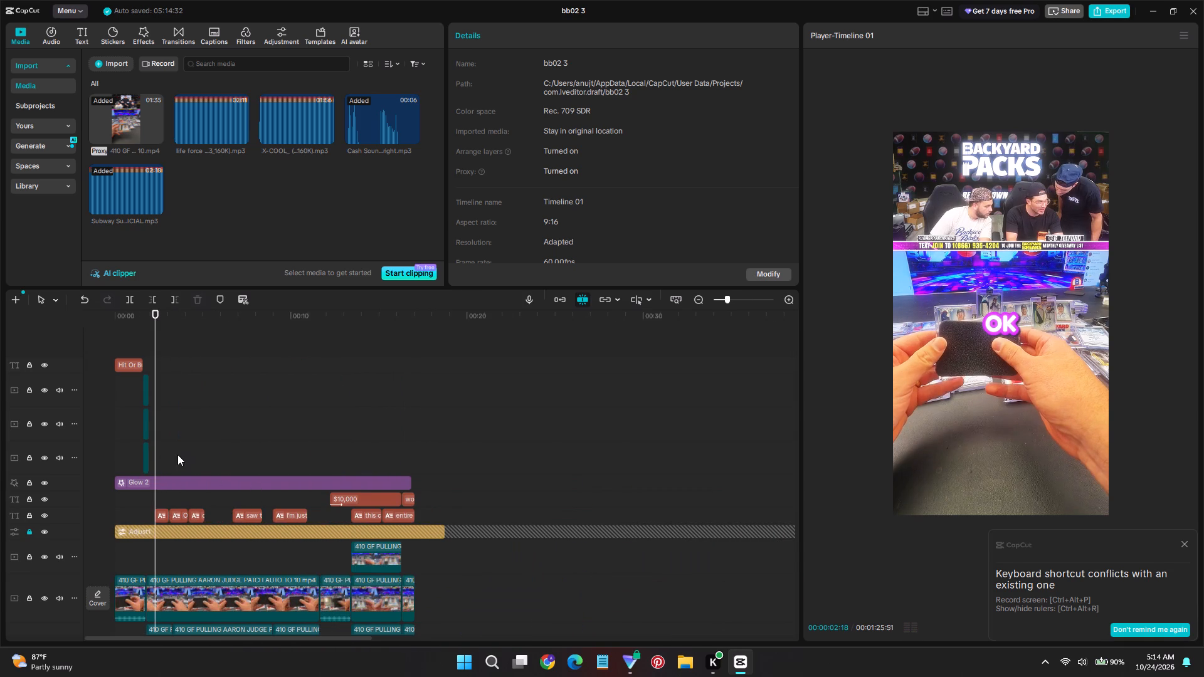
{"action": "left_click_drag", "start_coordinate": [161, 459], "coordinate": [441, 516]}
{"action": "right_click", "coordinate": [347, 484]}
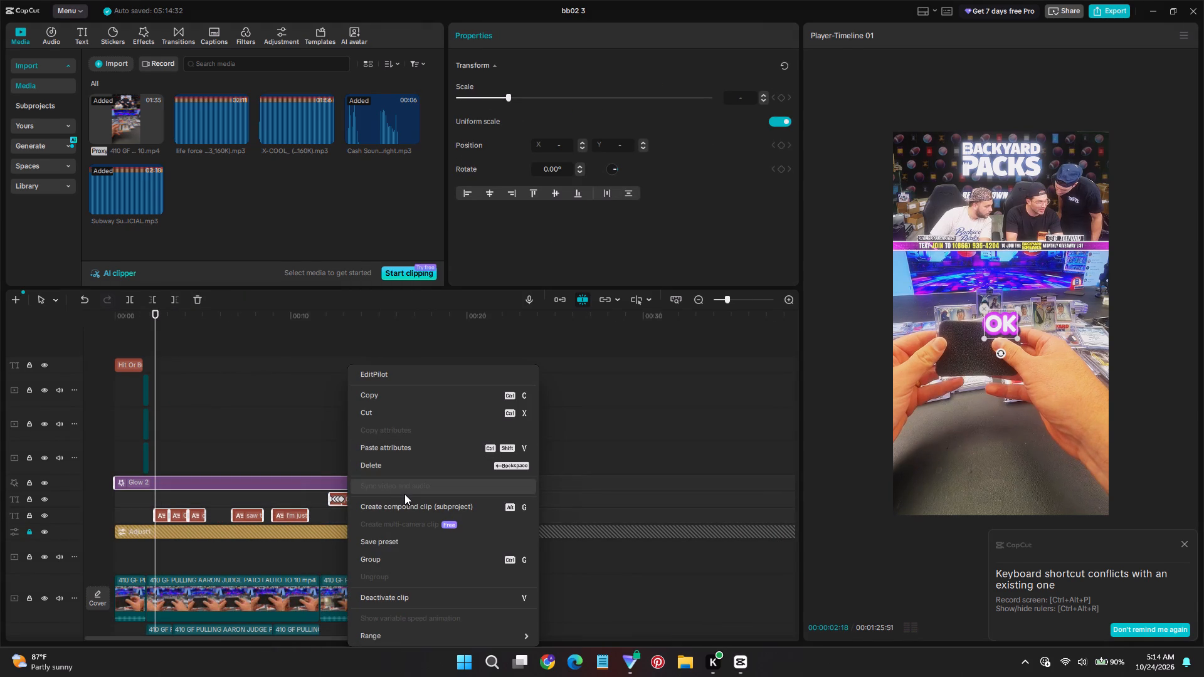
{"action": "left_click", "coordinate": [404, 494]}
{"action": "left_click", "coordinate": [404, 506]}
{"action": "scroll", "coordinate": [243, 535], "scroll_direction": "down", "scroll_amount": 11, "text": "ctrl"}
{"action": "scroll", "coordinate": [248, 526], "scroll_direction": "down", "scroll_amount": 10}
{"action": "scroll", "coordinate": [248, 525], "scroll_direction": "up", "scroll_amount": 3}
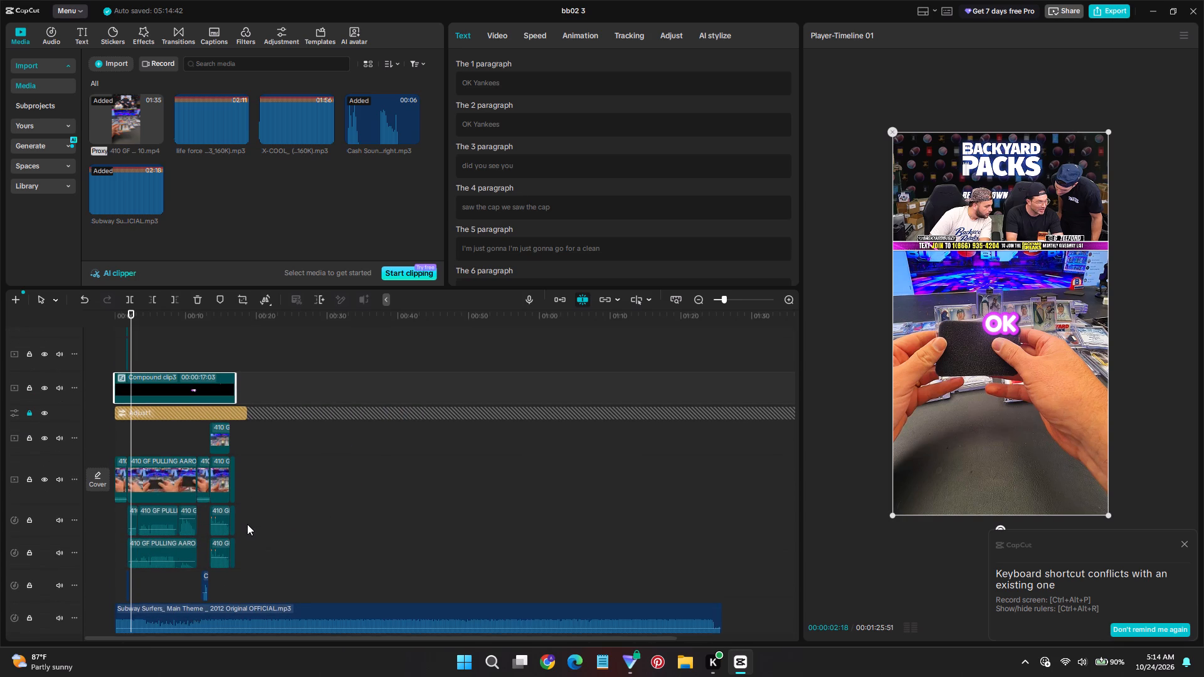
Unlock the adjustment track and trim the adjustment layer to the end of the last video clip at 00:00:17:03.
{"action": "left_click", "coordinate": [230, 354]}
{"action": "scroll", "coordinate": [242, 461], "scroll_direction": "up", "scroll_amount": 13, "text": "ctrl"}
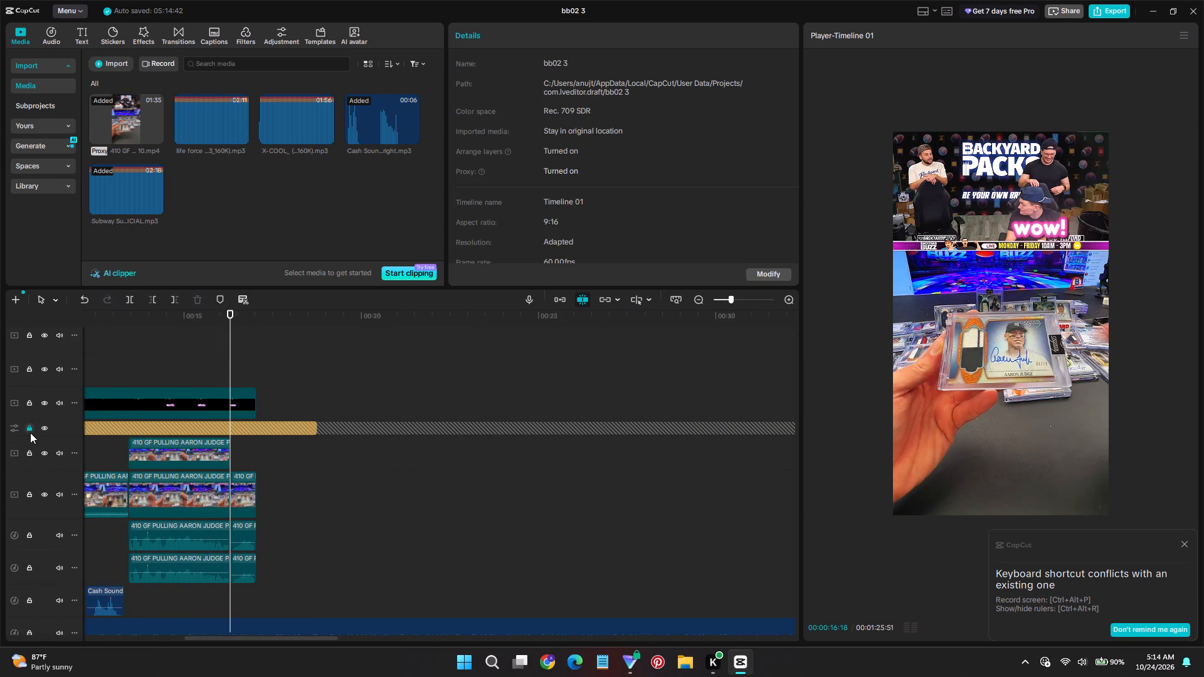
{"action": "left_click", "coordinate": [28, 433]}
{"action": "left_click", "coordinate": [31, 433]}
{"action": "left_click_drag", "start_coordinate": [229, 373], "coordinate": [255, 389]}
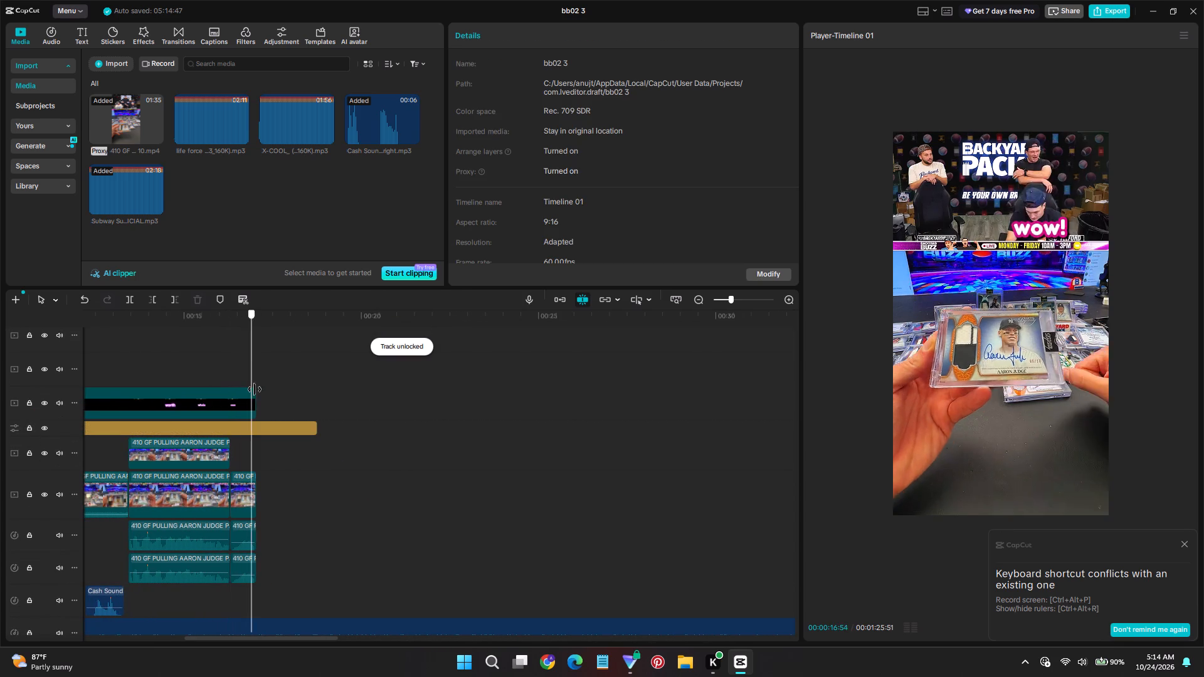
{"action": "left_click_drag", "start_coordinate": [255, 389], "coordinate": [258, 391]}
{"action": "left_click", "coordinate": [273, 438]}
{"action": "left_click", "coordinate": [259, 374]}
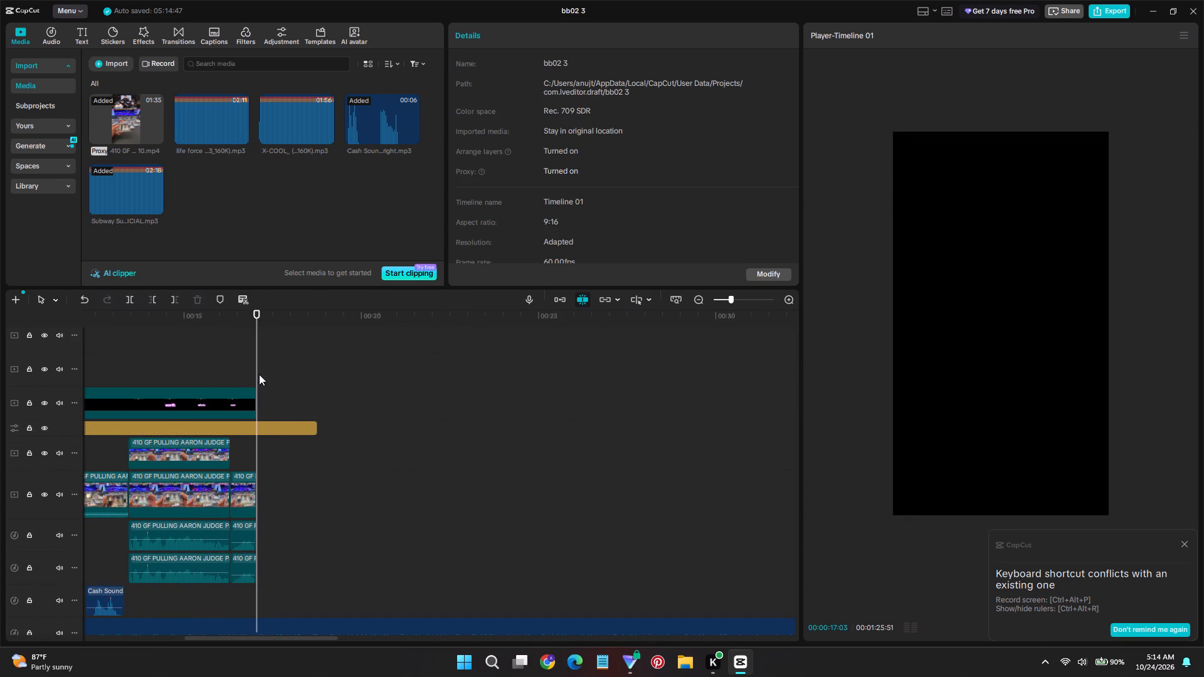
{"action": "left_click", "coordinate": [260, 374]}
{"action": "left_click", "coordinate": [283, 425]}
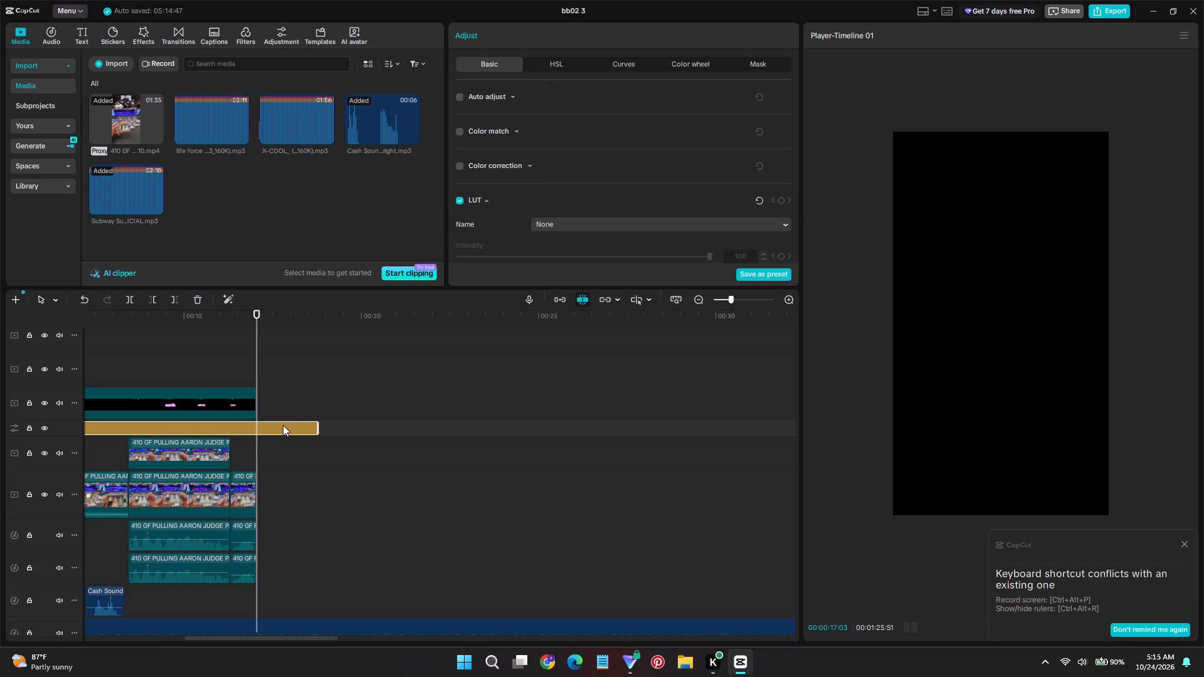
{"action": "key", "text": "w"}
Trim the Subway Surfers music to the end of the video at 00:00:17:03.
{"action": "scroll", "coordinate": [282, 439], "scroll_direction": "down", "scroll_amount": 9}
{"action": "left_click", "coordinate": [283, 594]}
{"action": "key", "text": "w"}
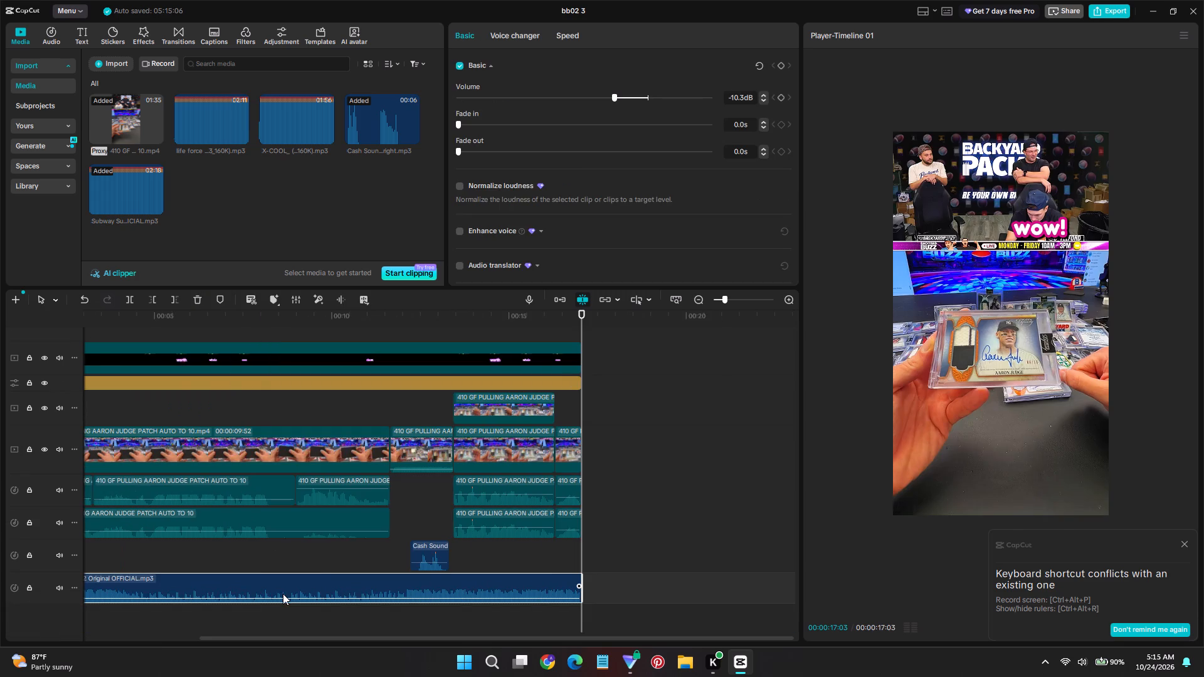
Replay the video from the start to review the opening card reveal, title and music.
{"action": "scroll", "coordinate": [246, 597], "scroll_direction": "up", "scroll_amount": 5, "text": "ctrl"}
{"action": "left_click_drag", "start_coordinate": [345, 636], "coordinate": [0, 602]}
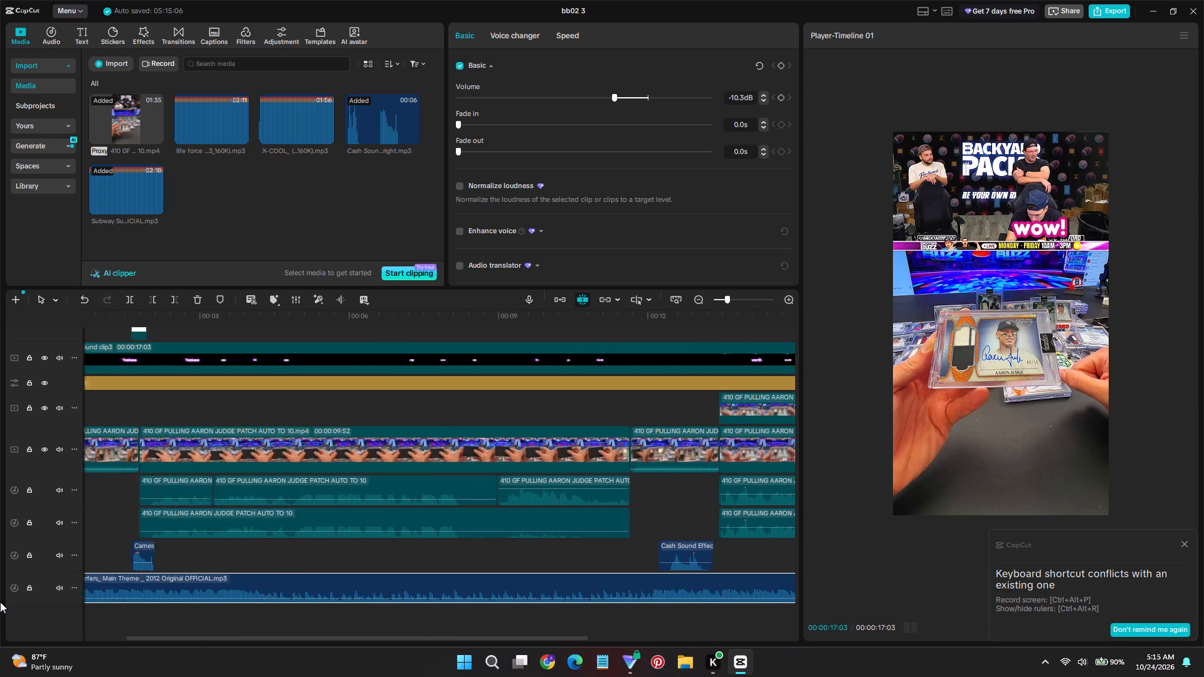
{"action": "left_click_drag", "start_coordinate": [0, 602], "coordinate": [0, 601]}
{"action": "scroll", "coordinate": [137, 493], "scroll_direction": "down", "scroll_amount": 8, "text": "ctrl"}
{"action": "left_click_drag", "start_coordinate": [125, 317], "coordinate": [122, 317]}
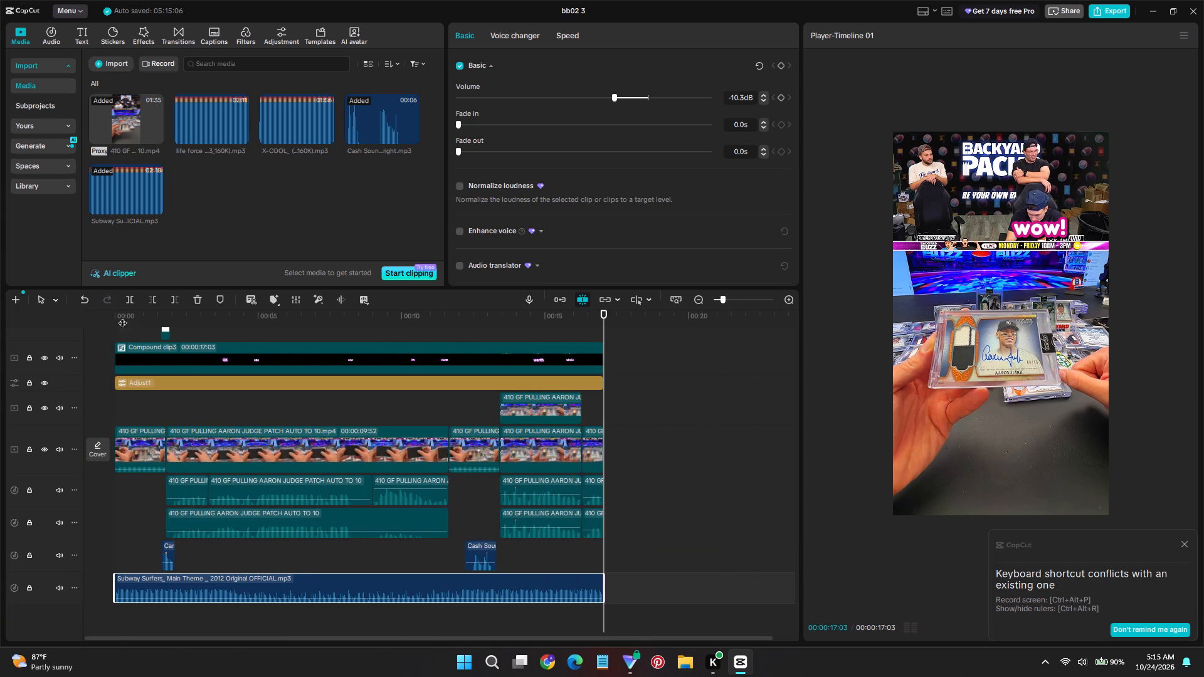
{"action": "left_click_drag", "start_coordinate": [122, 317], "coordinate": [90, 317]}
{"action": "key", "text": "space"}
{"action": "left_click_drag", "start_coordinate": [130, 315], "coordinate": [89, 322]}
{"action": "key", "text": "space"}
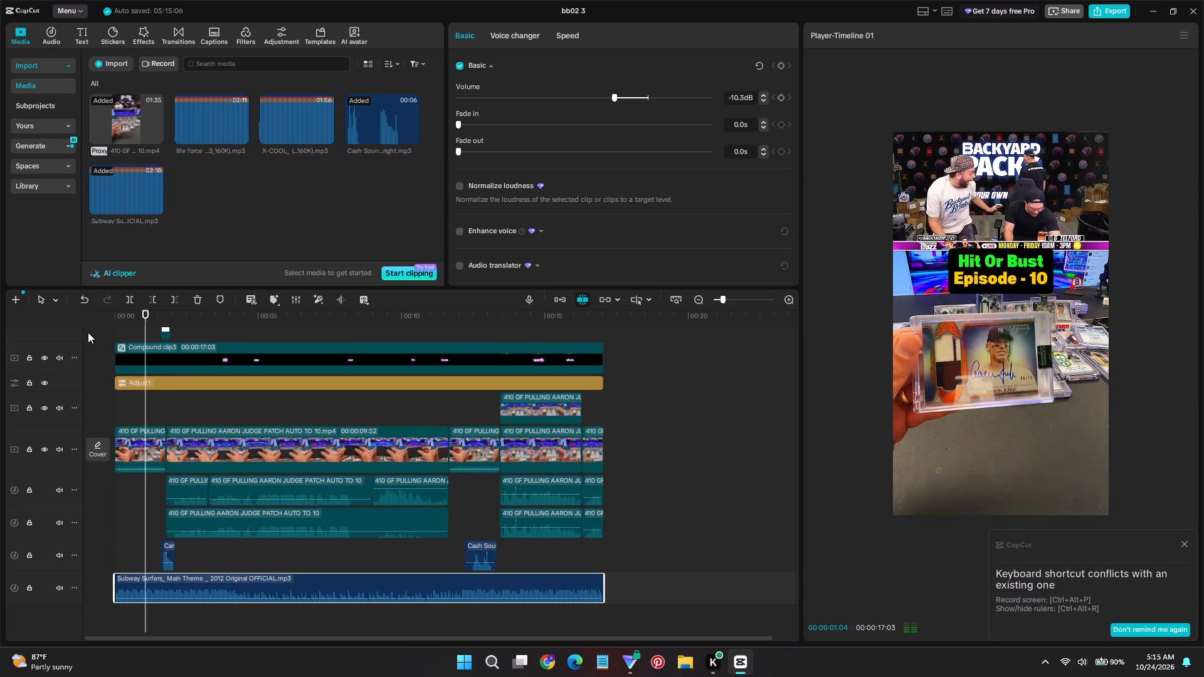
{"action": "left_click_drag", "start_coordinate": [134, 317], "coordinate": [77, 315]}
{"action": "key", "text": "space"}
{"action": "key", "text": "space"}
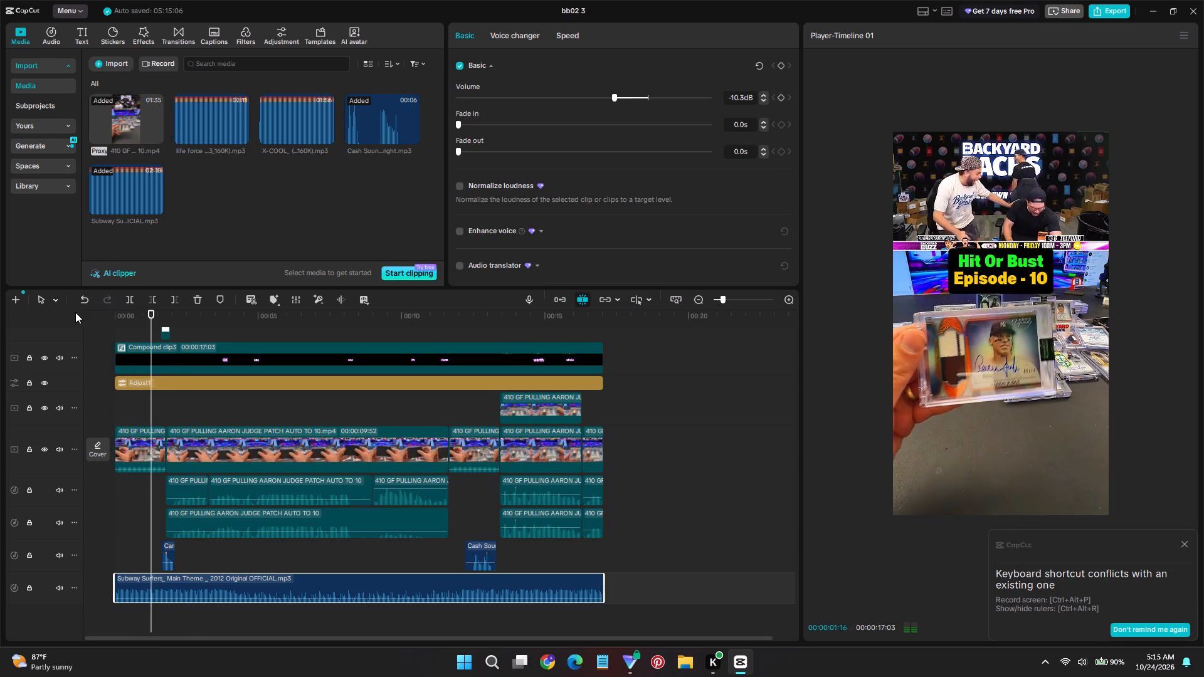
Duplicate the opening card-reveal clip onto the overlay track at 00:00:00:00 and mute the copy's volume to -∞ dB.
{"action": "left_click_drag", "start_coordinate": [130, 320], "coordinate": [95, 329]}
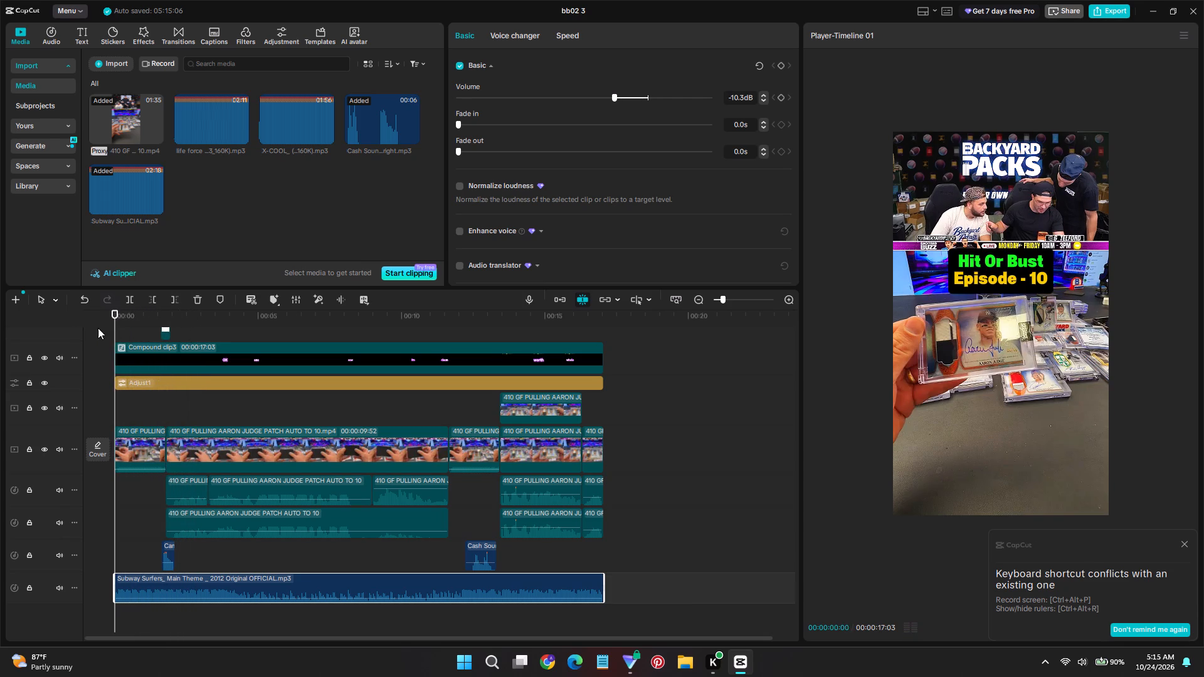
{"action": "left_click", "coordinate": [141, 442]}
{"action": "key", "text": "ctrl+c"}
{"action": "key", "text": "ctrl+v"}
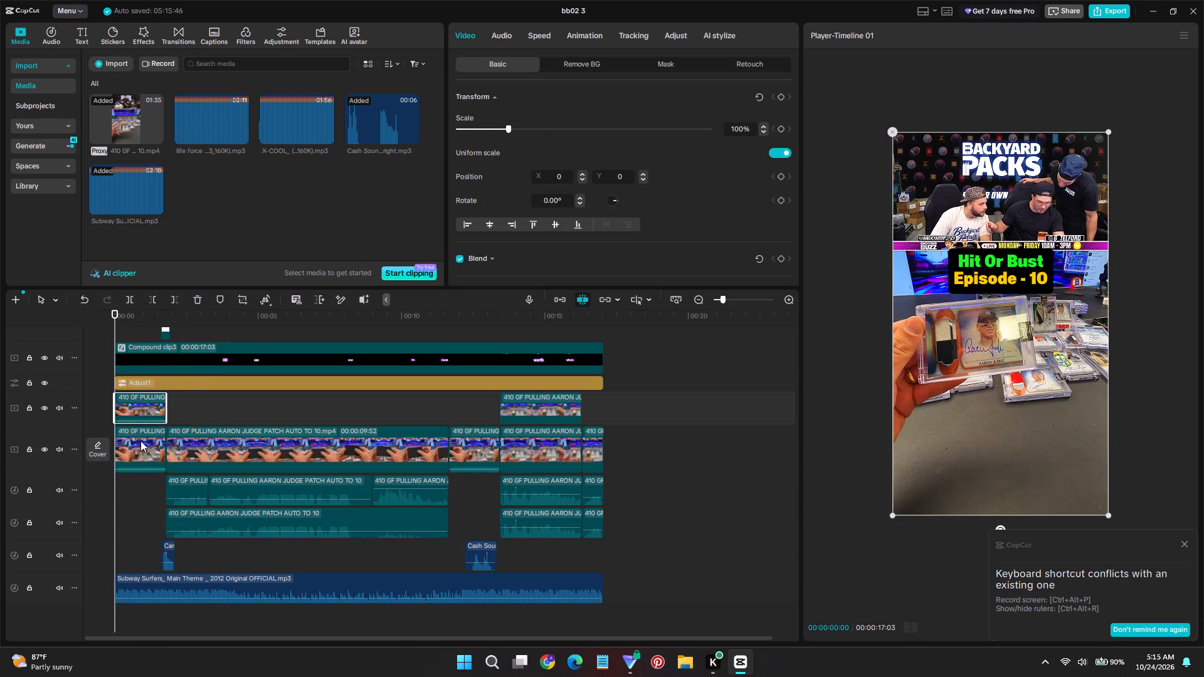
{"action": "left_click", "coordinate": [128, 403]}
{"action": "left_click", "coordinate": [502, 46]}
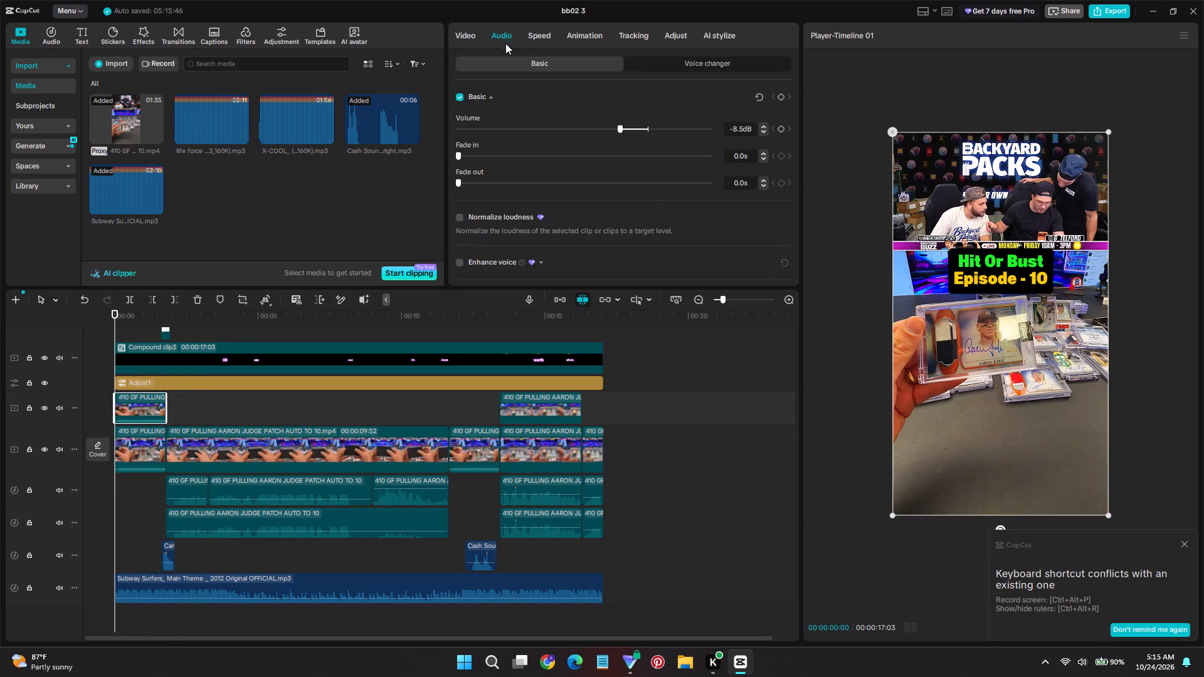
{"action": "left_click_drag", "start_coordinate": [566, 122], "coordinate": [206, 182]}
Crop the duplicated opening clip to a 16:9 area showing only the hosts under the Backyard Packs sign.
{"action": "left_click", "coordinate": [144, 412]}
{"action": "left_click", "coordinate": [138, 456]}
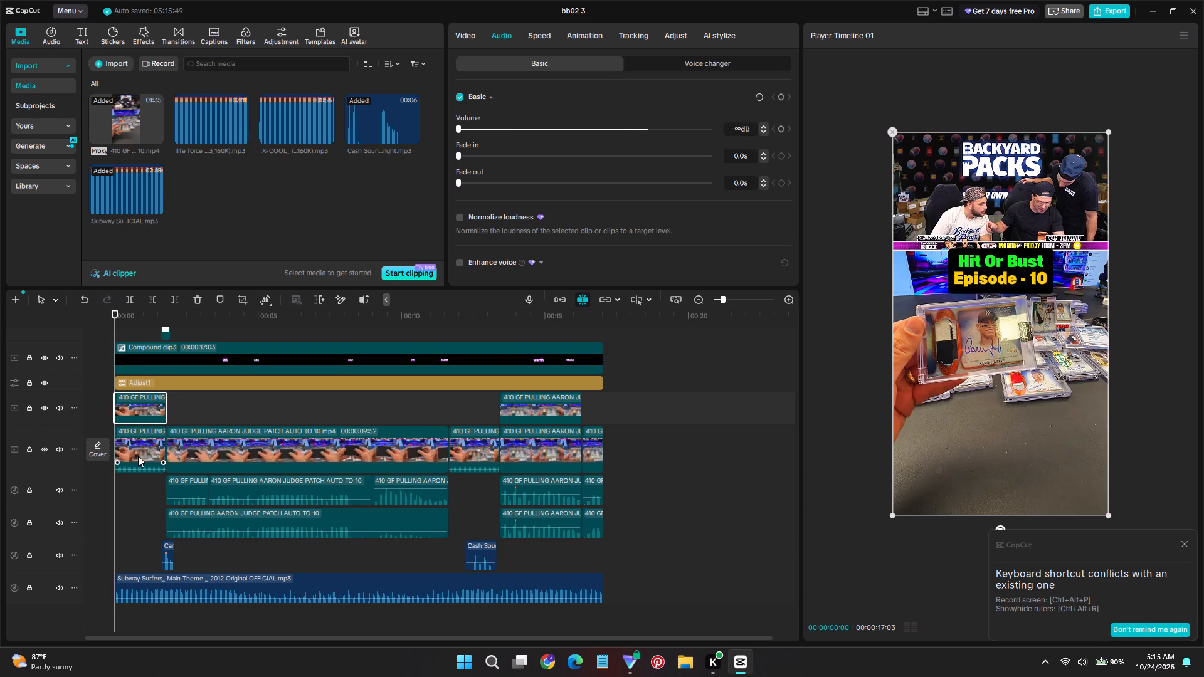
{"action": "left_click", "coordinate": [132, 419]}
{"action": "left_click", "coordinate": [244, 300]}
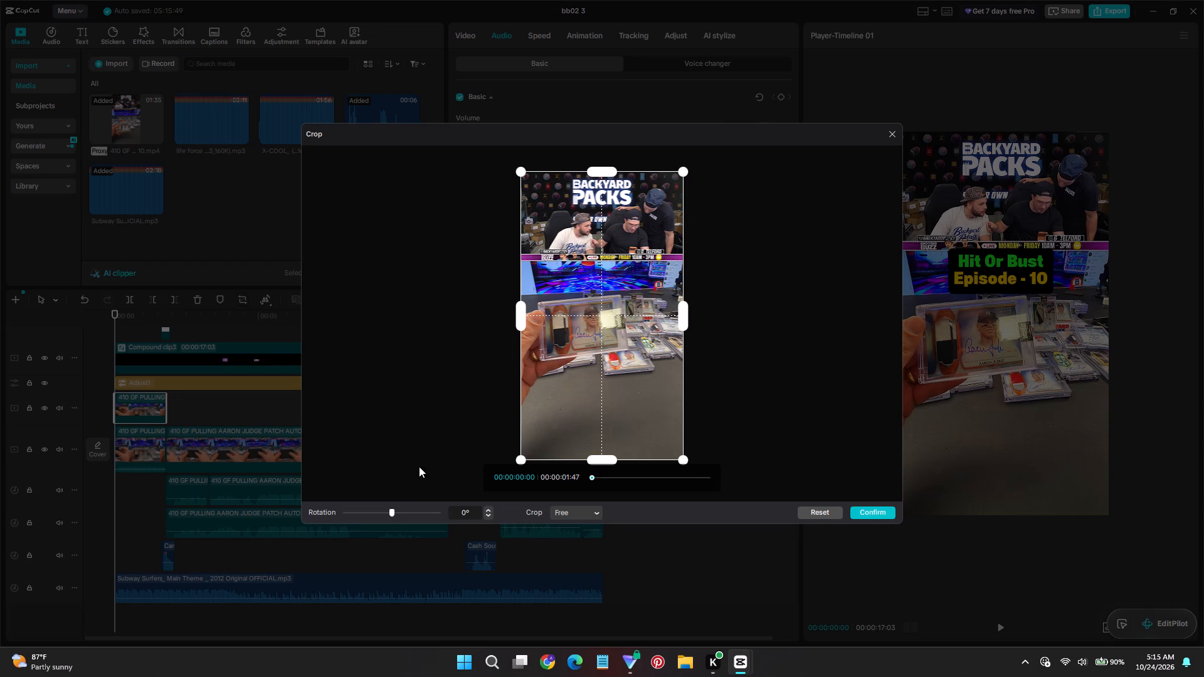
{"action": "left_click", "coordinate": [554, 513]}
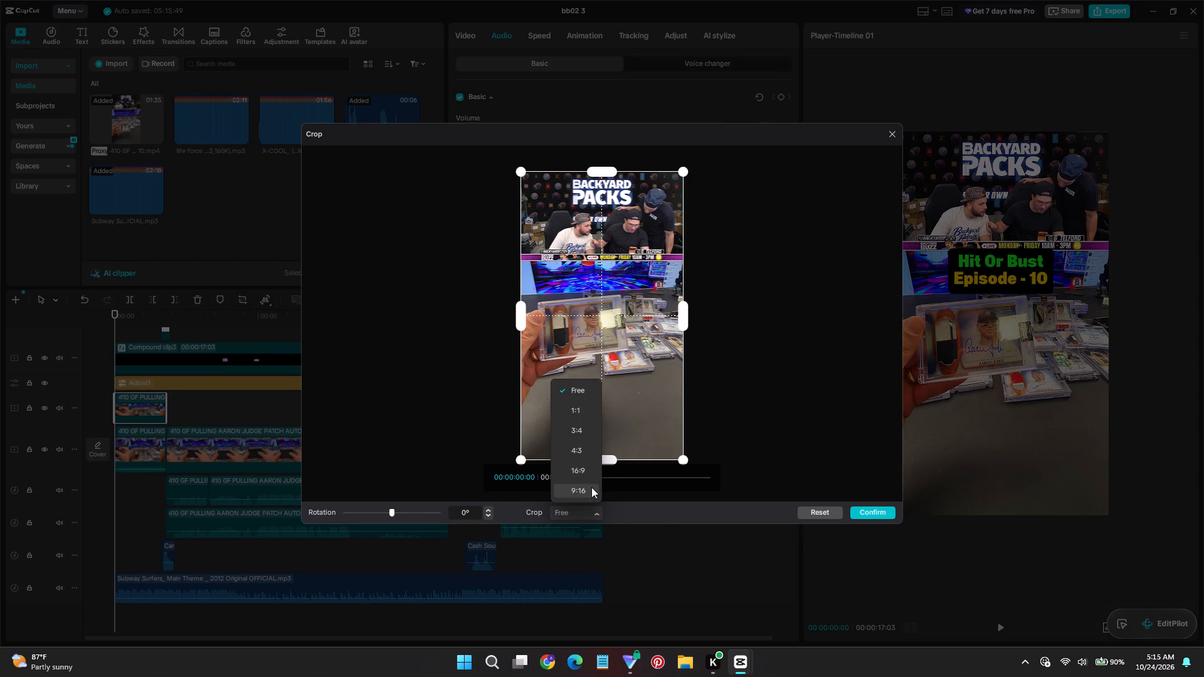
{"action": "left_click", "coordinate": [593, 471]}
{"action": "left_click_drag", "start_coordinate": [611, 288], "coordinate": [632, 85]}
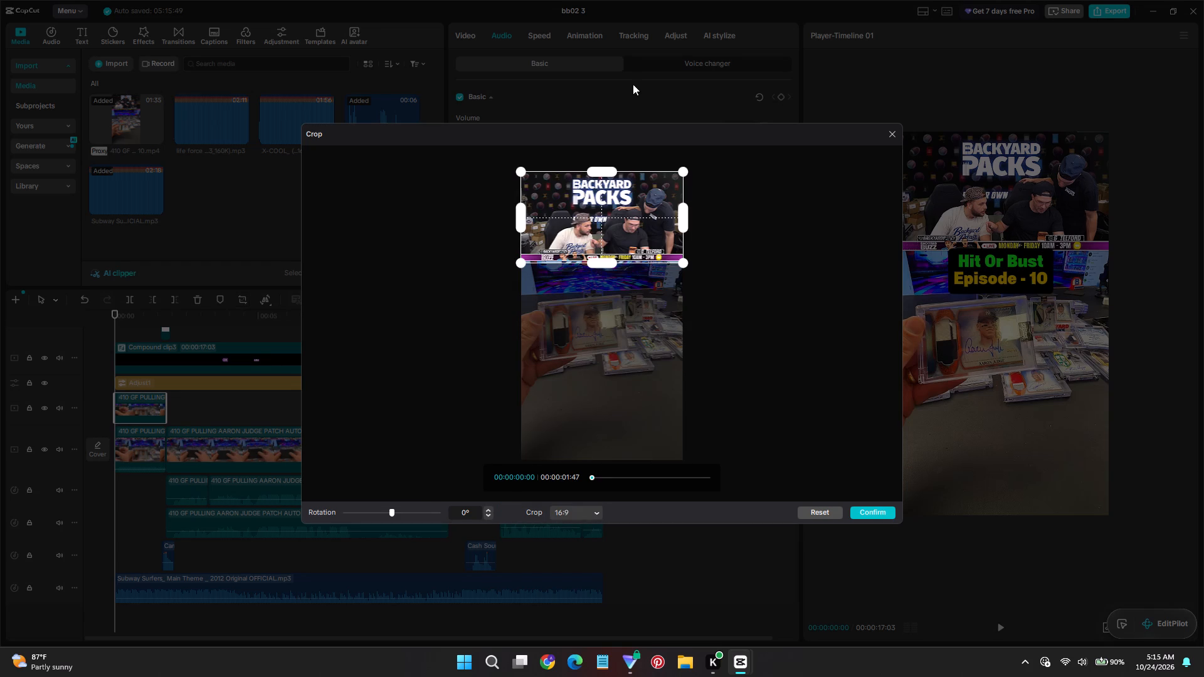
{"action": "left_click", "coordinate": [871, 517]}
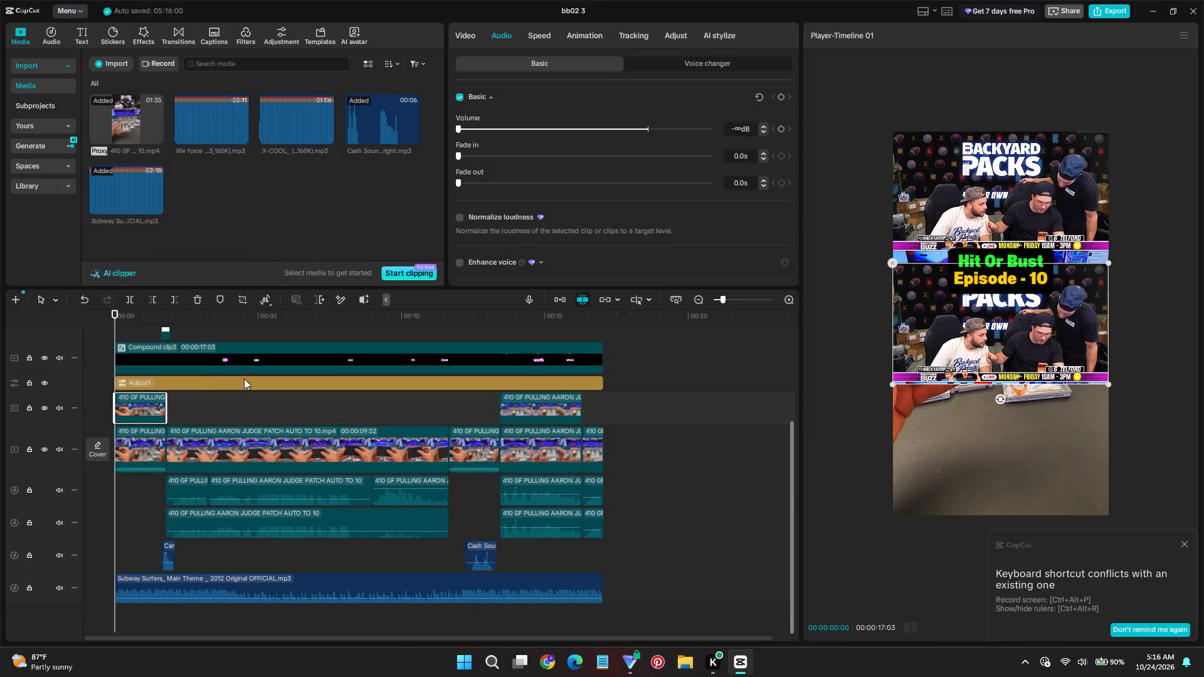
Move the cropped host overlay to the top of the frame and enlarge it past both side edges.
{"action": "left_click_drag", "start_coordinate": [1070, 354], "coordinate": [1058, 262]}
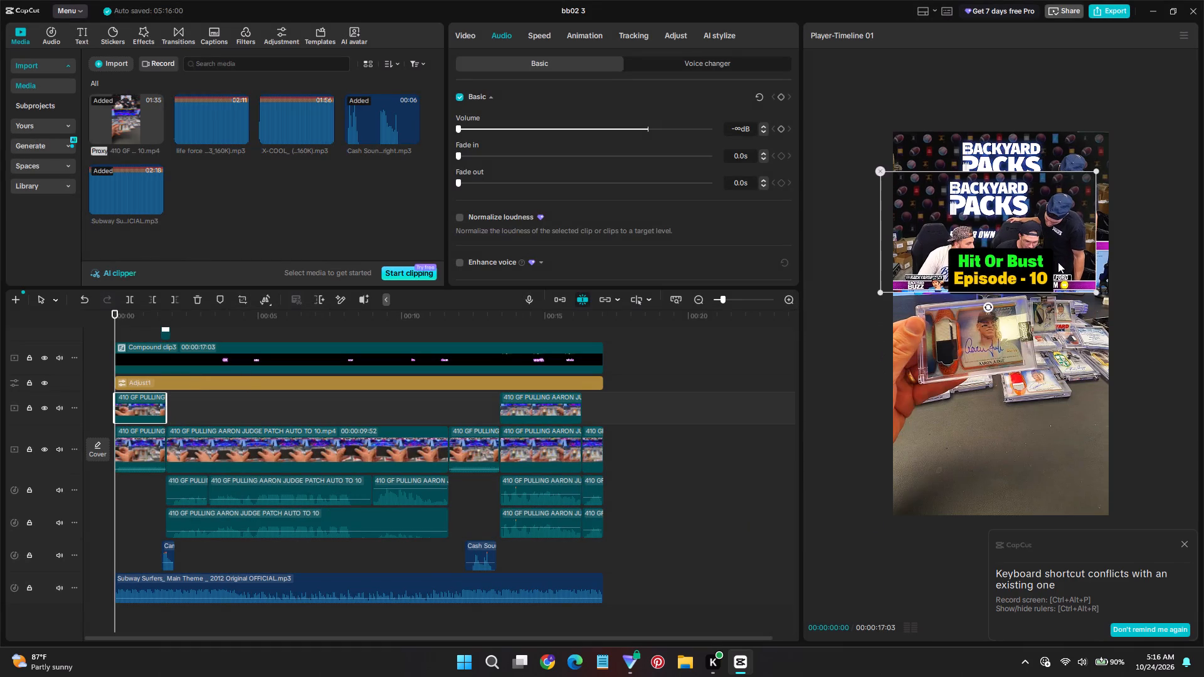
{"action": "left_click_drag", "start_coordinate": [1058, 262], "coordinate": [1071, 223]}
{"action": "left_click_drag", "start_coordinate": [1108, 252], "coordinate": [1144, 305]}
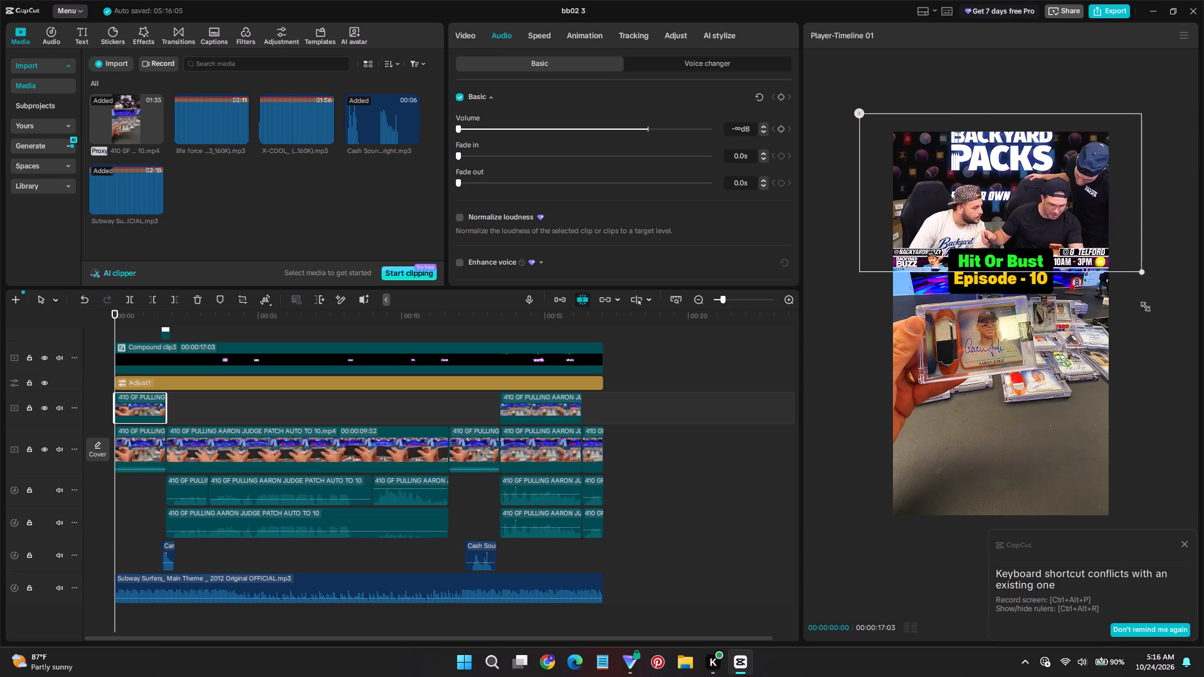
{"action": "left_click_drag", "start_coordinate": [1144, 305], "coordinate": [1155, 314]}
{"action": "left_click_drag", "start_coordinate": [1089, 234], "coordinate": [1067, 237]}
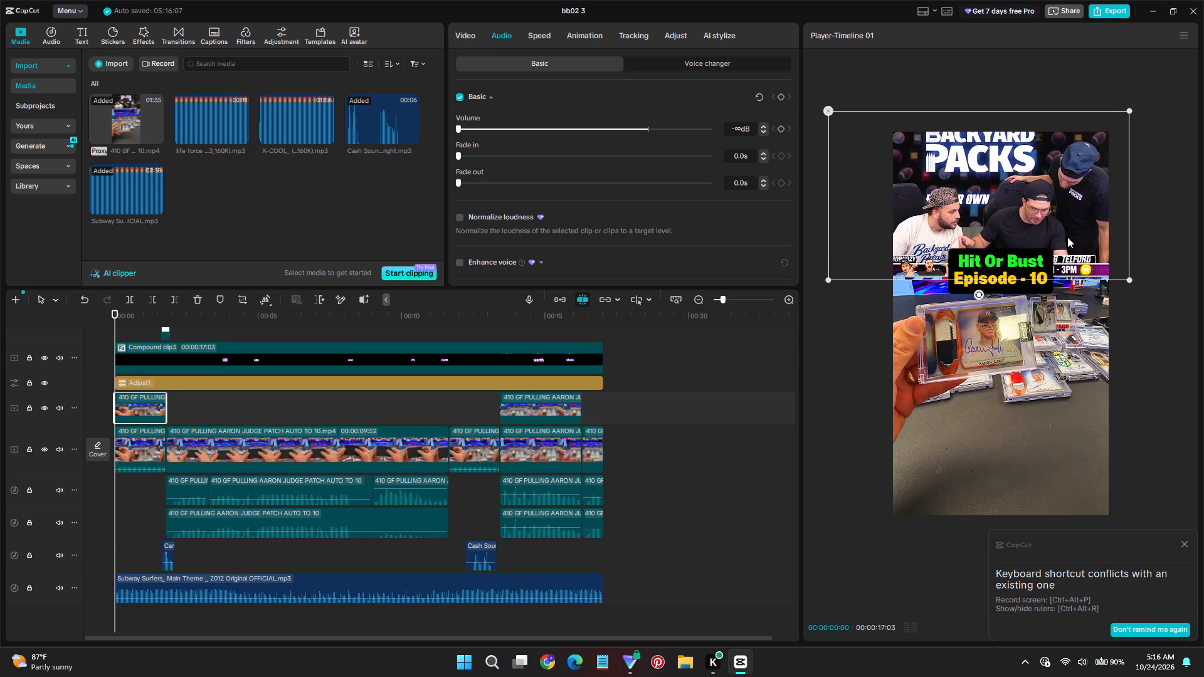
{"action": "left_click_drag", "start_coordinate": [1067, 237], "coordinate": [1067, 237]}
Preview the opening, then shift the host overlay lower and enlarge it slightly so its banner sits just above the card.
{"action": "key", "text": "space"}
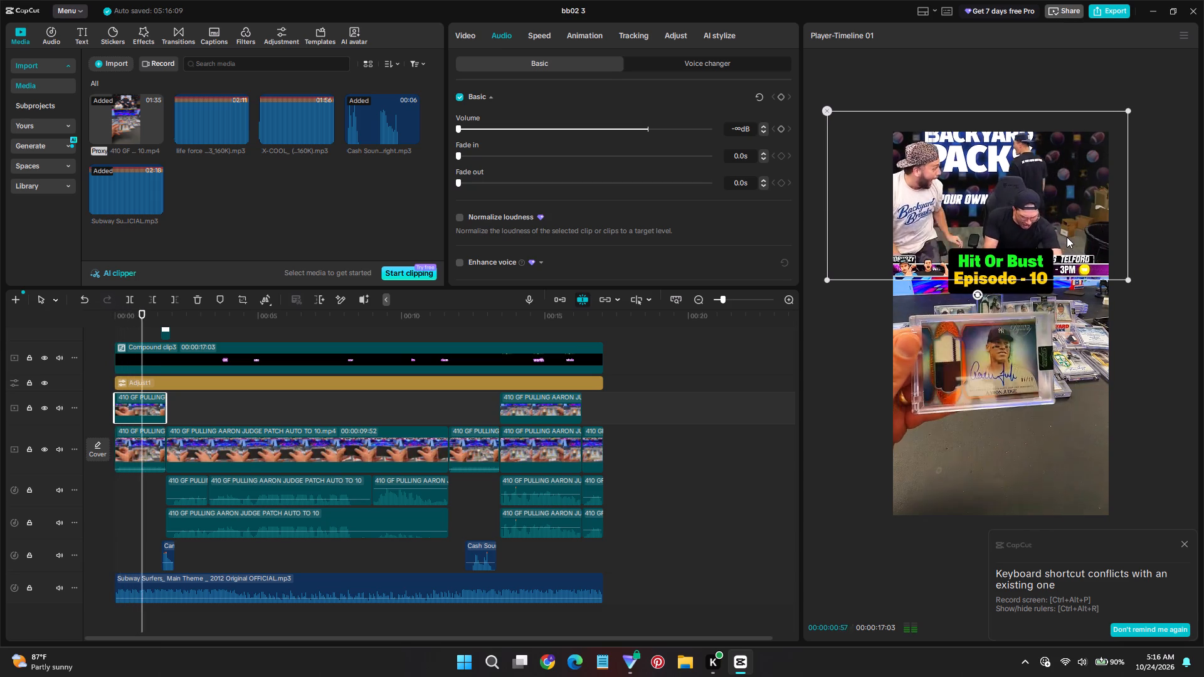
{"action": "key", "text": "space"}
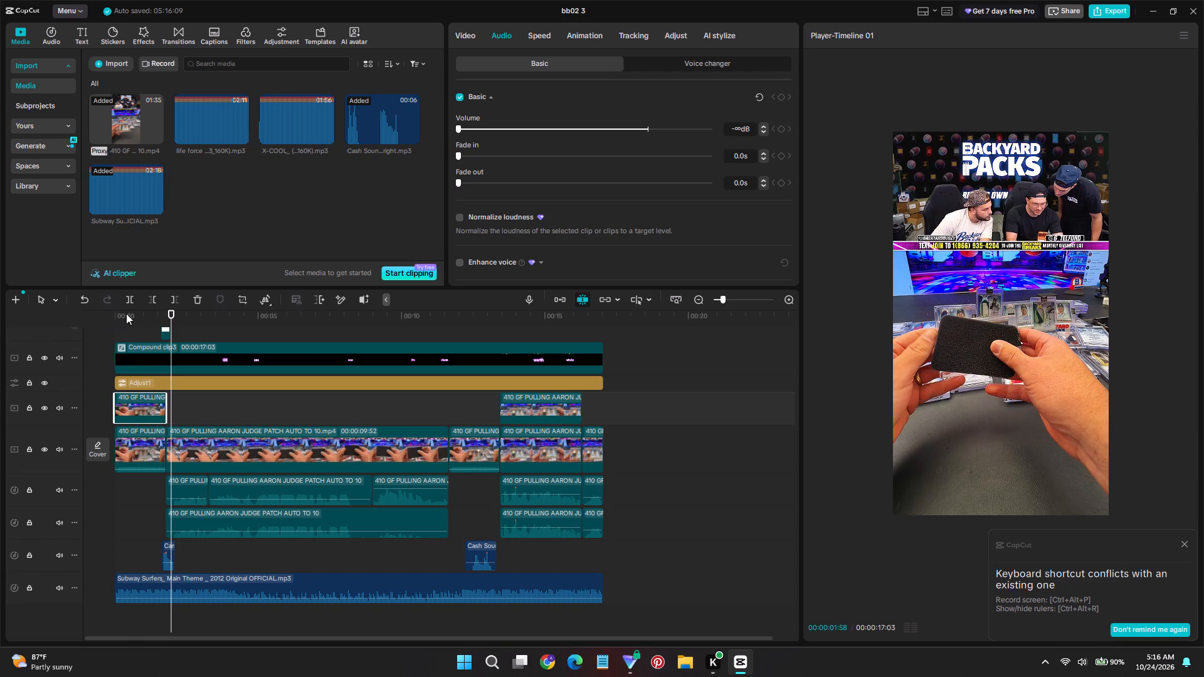
{"action": "left_click", "coordinate": [128, 313]}
{"action": "key", "text": "space"}
{"action": "key", "text": "space"}
{"action": "left_click_drag", "start_coordinate": [1074, 230], "coordinate": [1078, 241]}
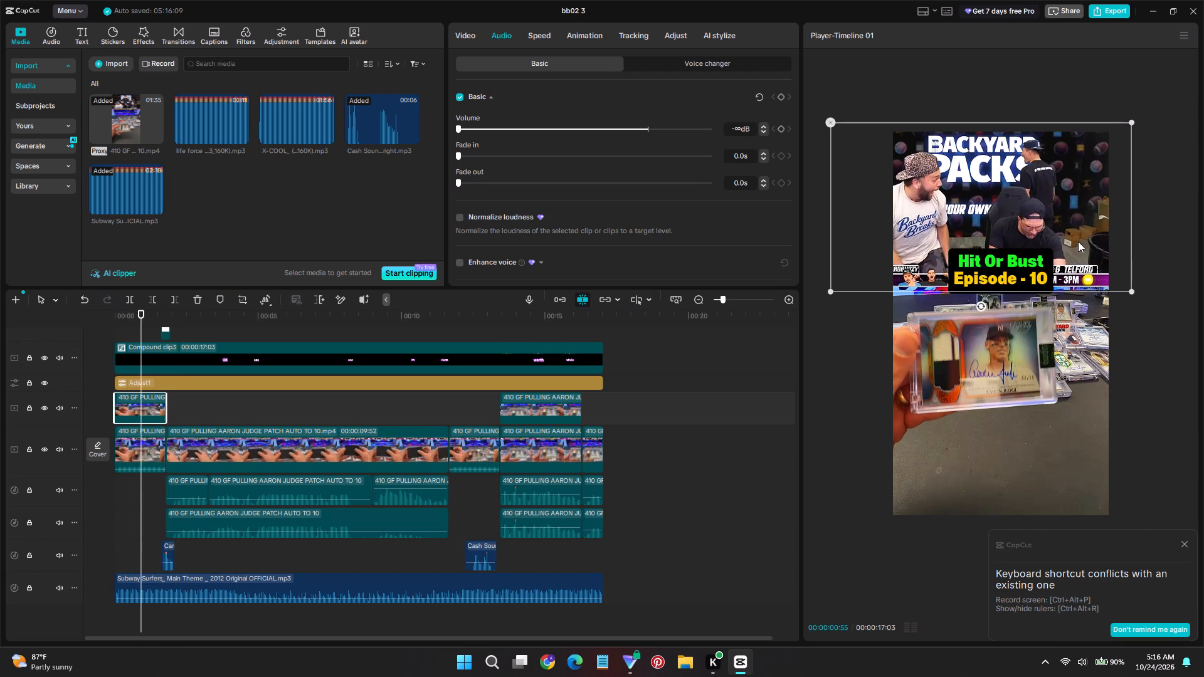
{"action": "left_click_drag", "start_coordinate": [1078, 241], "coordinate": [1084, 248]}
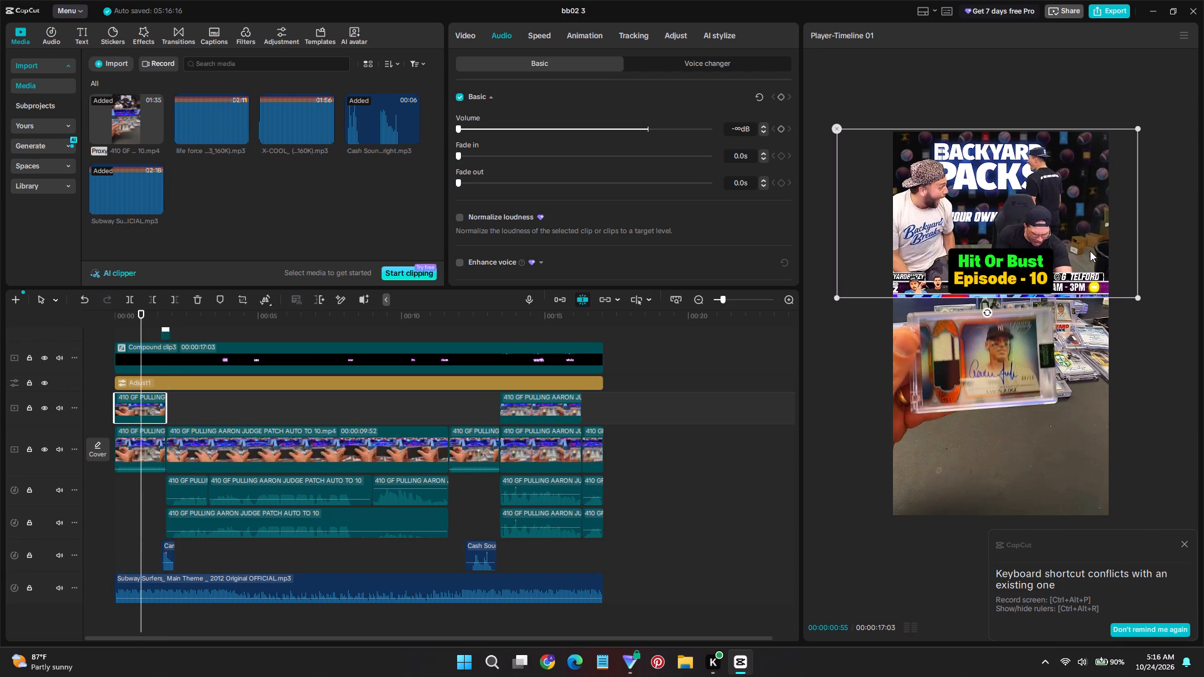
{"action": "left_click_drag", "start_coordinate": [1138, 295], "coordinate": [1146, 318]}
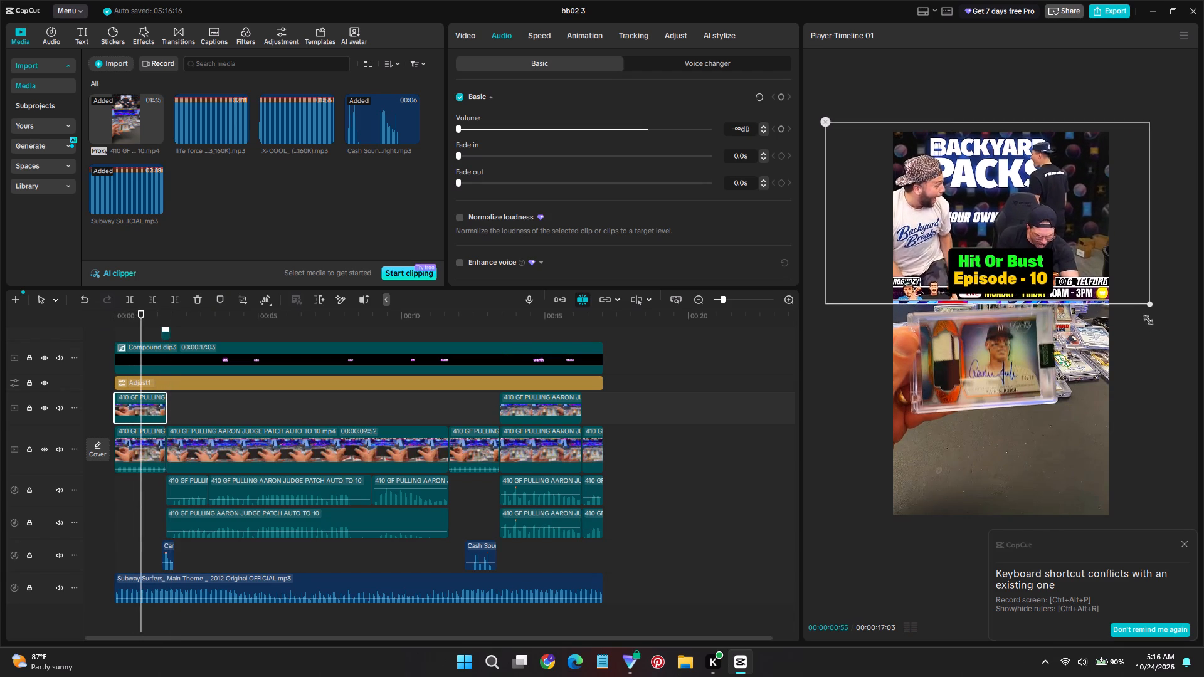
{"action": "left_click_drag", "start_coordinate": [1146, 318], "coordinate": [1145, 318]}
{"action": "key", "text": "space"}
{"action": "left_click_drag", "start_coordinate": [131, 314], "coordinate": [103, 319]}
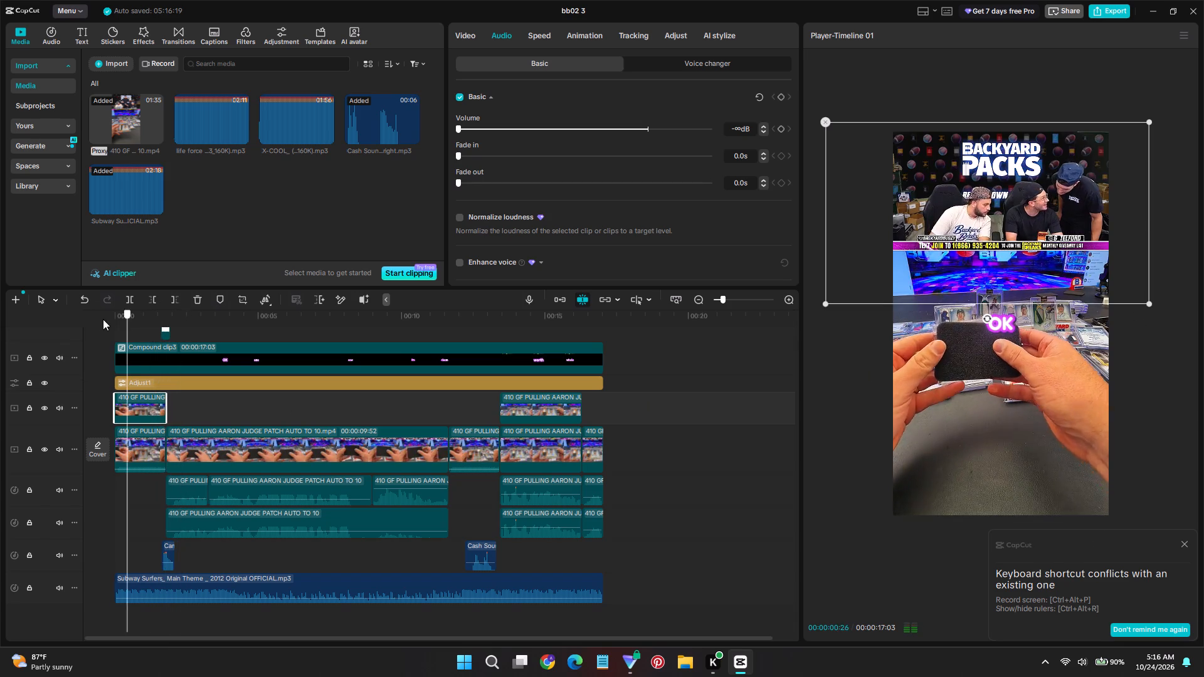
{"action": "left_click_drag", "start_coordinate": [103, 319], "coordinate": [95, 319]}
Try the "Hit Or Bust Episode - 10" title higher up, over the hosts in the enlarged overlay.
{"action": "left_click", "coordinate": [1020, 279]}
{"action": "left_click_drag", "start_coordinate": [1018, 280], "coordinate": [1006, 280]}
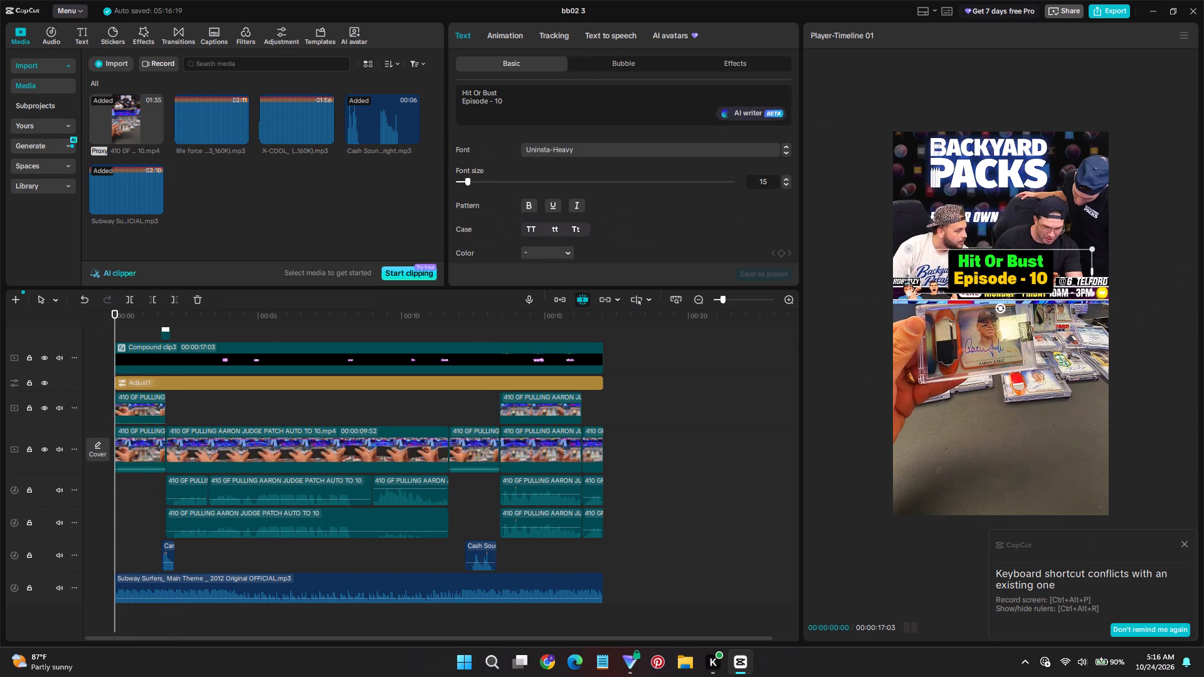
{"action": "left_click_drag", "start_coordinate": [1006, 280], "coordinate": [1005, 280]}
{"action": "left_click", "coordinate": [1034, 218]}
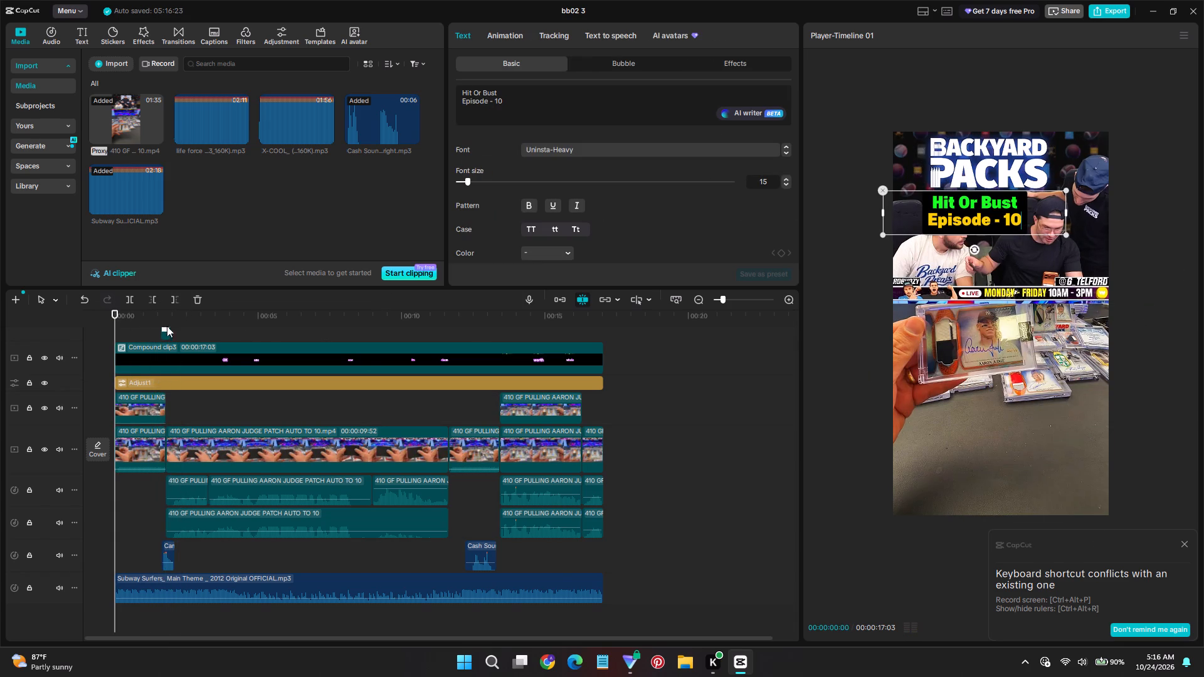
Move the "Hit Or Bust Episode - 10" title down to the horizontal center, over the host overlay's bottom banner.
{"action": "left_click", "coordinate": [140, 321]}
{"action": "scroll", "coordinate": [141, 347], "scroll_direction": "up", "scroll_amount": 2}
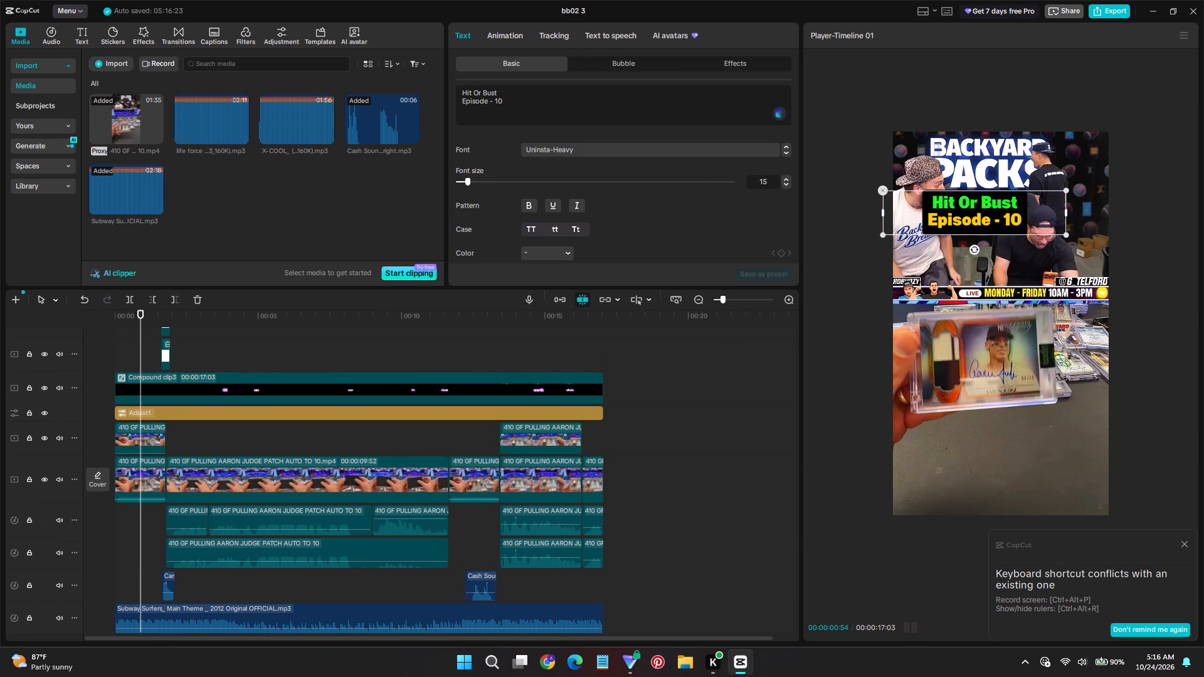
{"action": "left_click", "coordinate": [985, 217]}
{"action": "scroll", "coordinate": [123, 372], "scroll_direction": "up", "scroll_amount": 8}
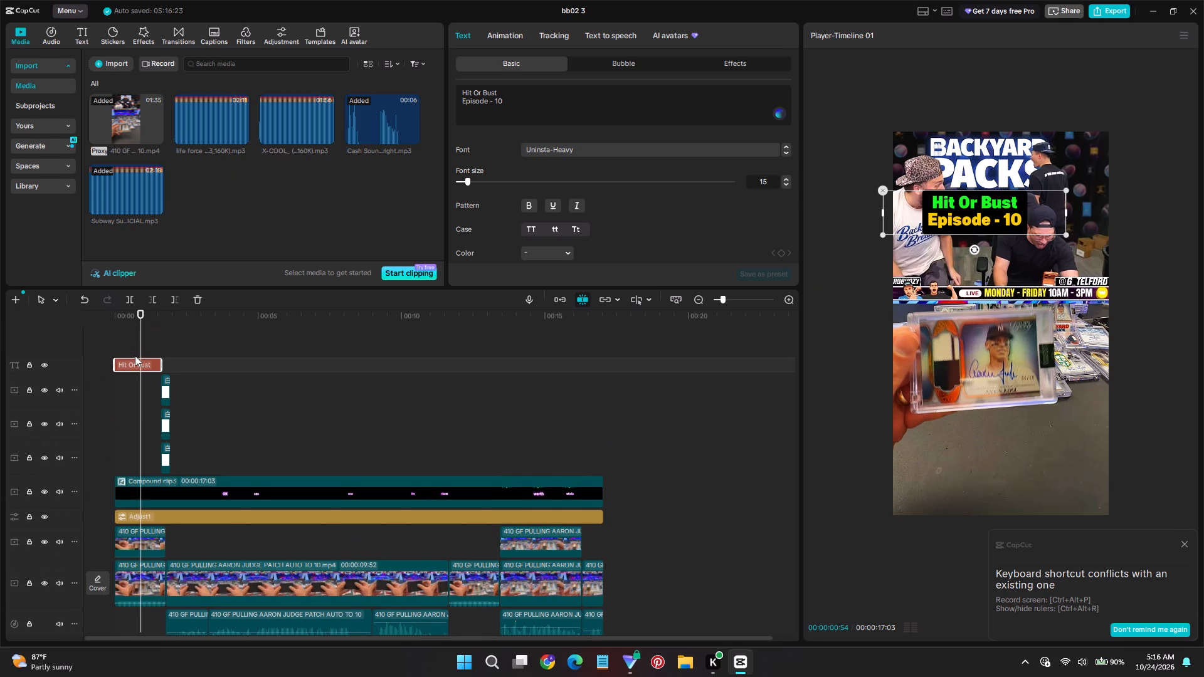
{"action": "left_click", "coordinate": [137, 361]}
{"action": "left_click", "coordinate": [143, 326]}
{"action": "left_click", "coordinate": [130, 347]}
{"action": "left_click", "coordinate": [131, 369]}
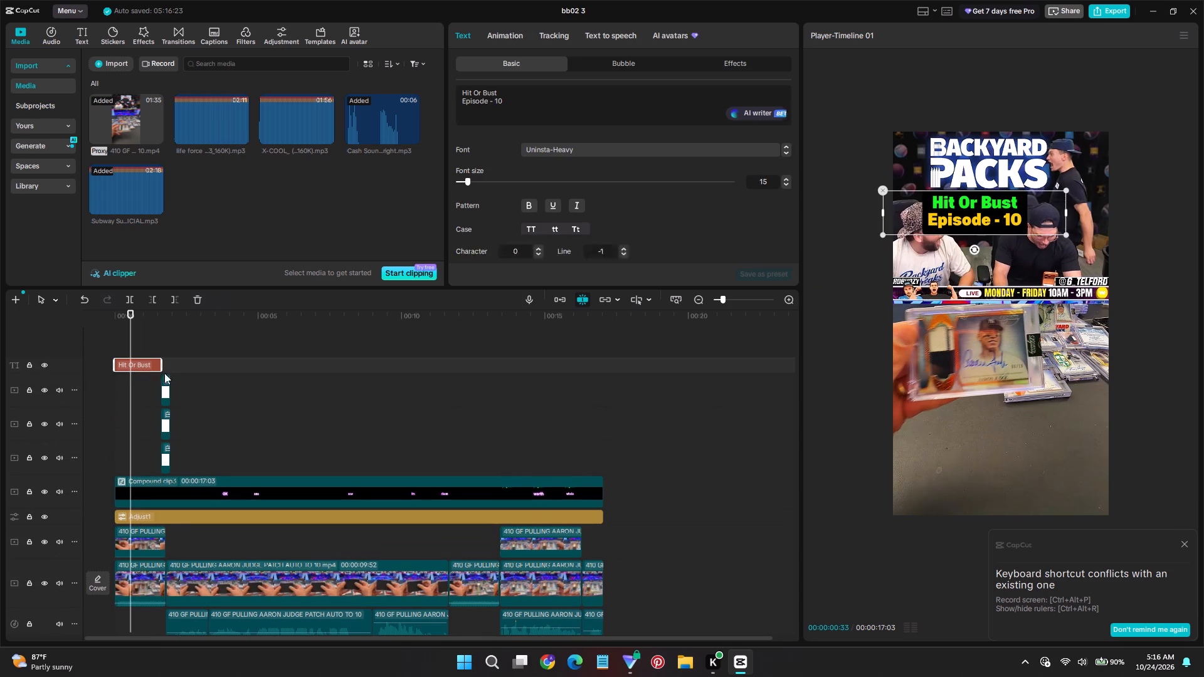
{"action": "left_click_drag", "start_coordinate": [996, 218], "coordinate": [1025, 286]}
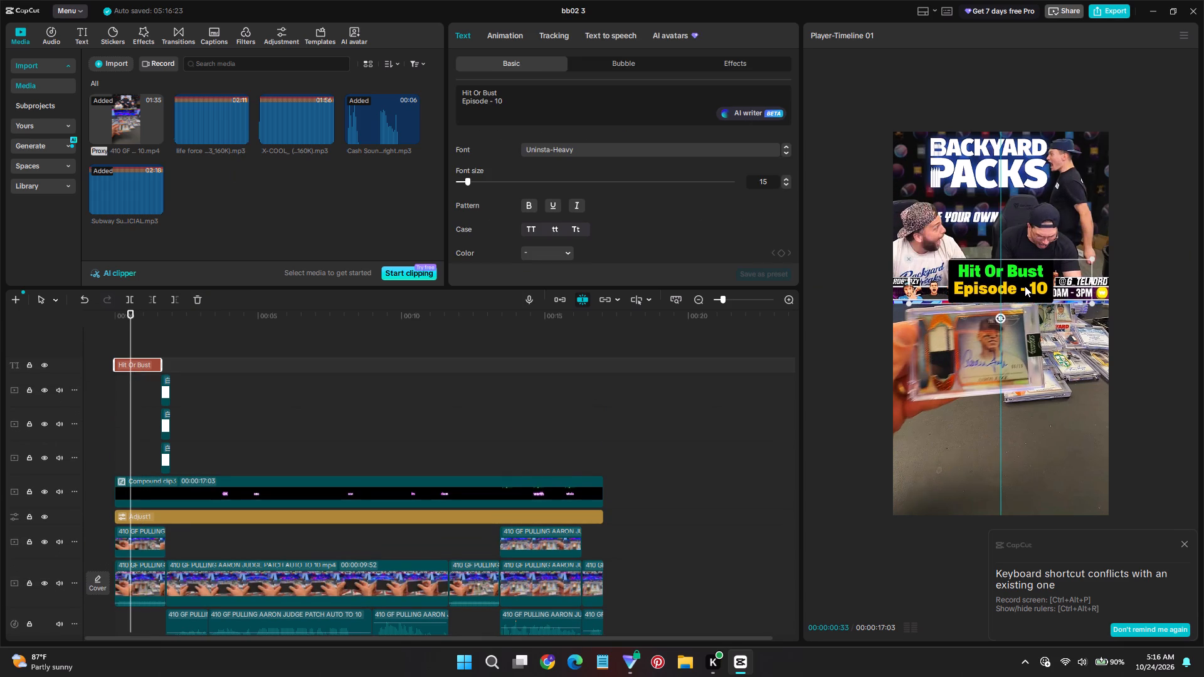
{"action": "left_click_drag", "start_coordinate": [1025, 286], "coordinate": [1023, 286]}
{"action": "left_click", "coordinate": [1141, 305]}
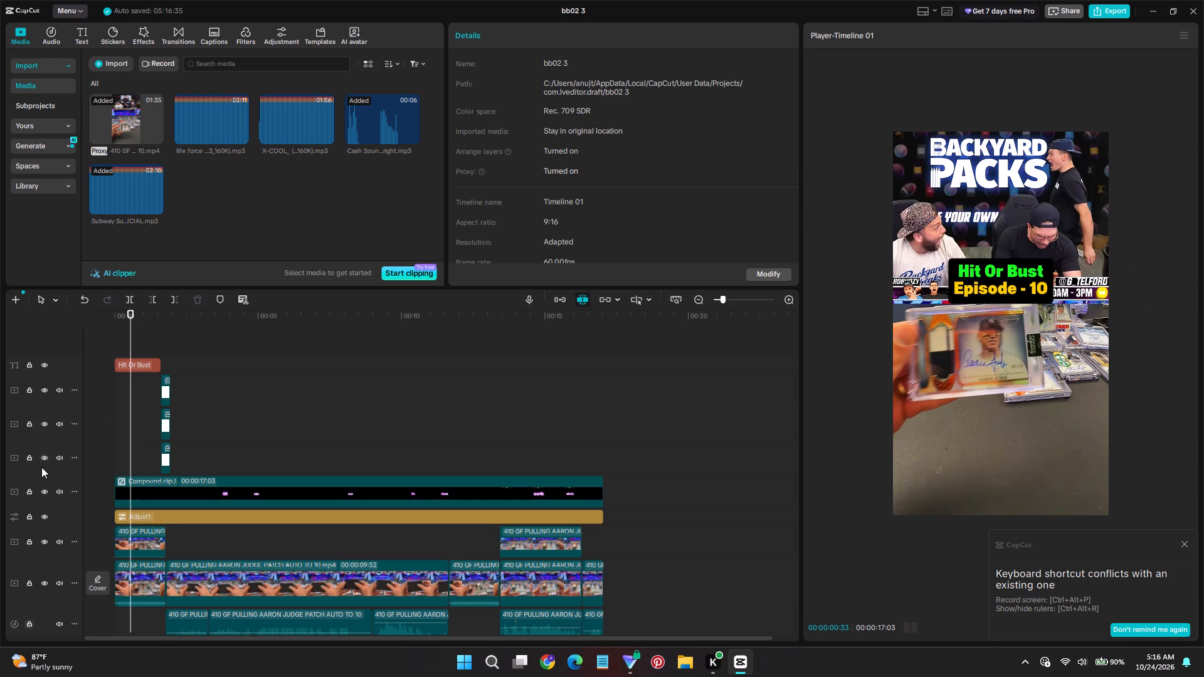
Replay the opening from 00:00:00:00 to review the enlarged host overlay, the title placement and the transition into the next clip.
{"action": "left_click_drag", "start_coordinate": [123, 315], "coordinate": [73, 313]}
{"action": "key", "text": "space"}
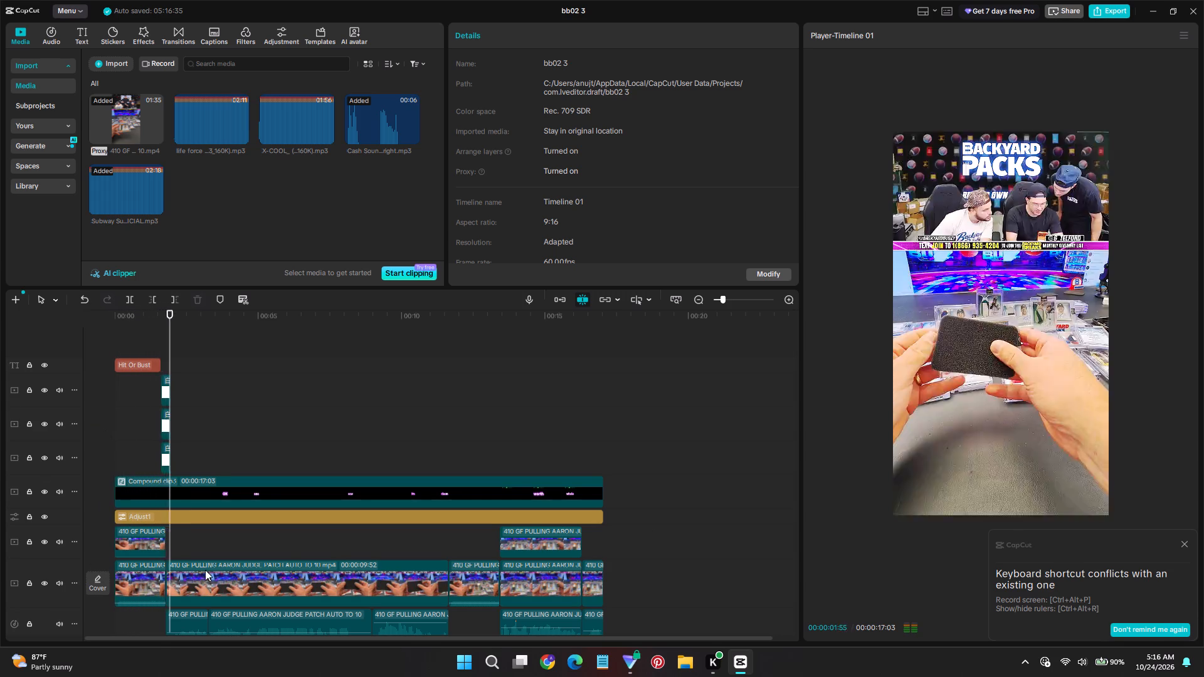
{"action": "scroll", "coordinate": [205, 570], "scroll_direction": "down", "scroll_amount": 5}
{"action": "scroll", "coordinate": [127, 481], "scroll_direction": "up", "scroll_amount": 4}
{"action": "left_click_drag", "start_coordinate": [140, 313], "coordinate": [95, 302]}
{"action": "key", "text": "space"}
{"action": "key", "text": "space"}
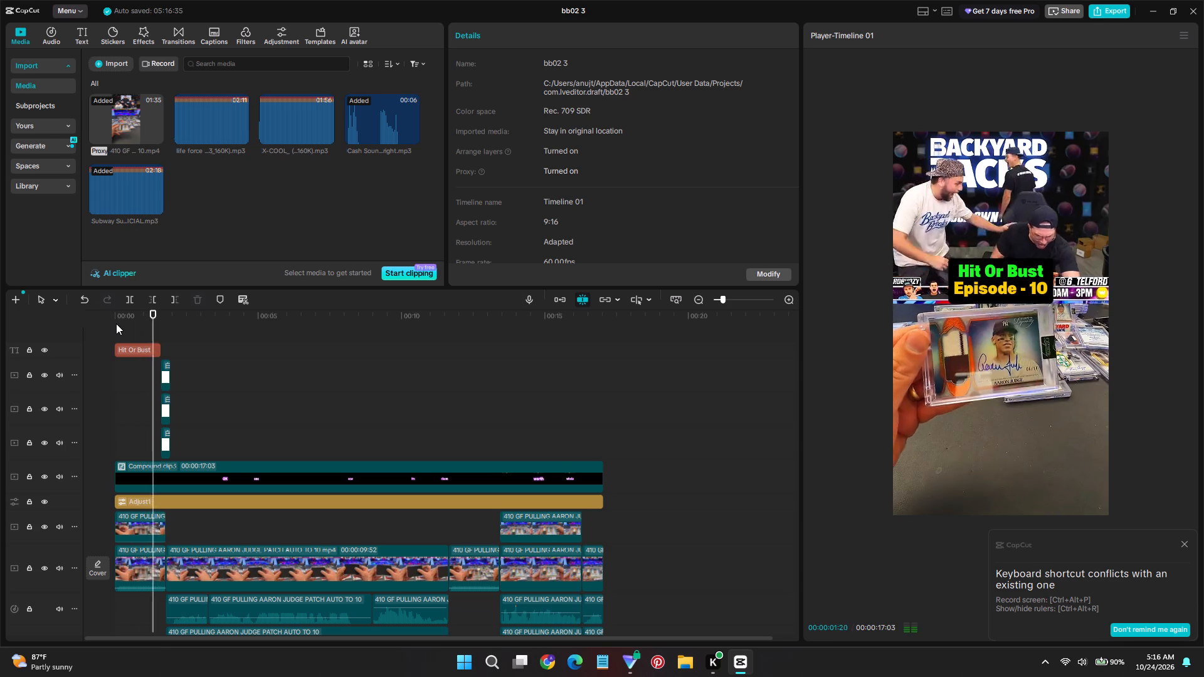
{"action": "left_click_drag", "start_coordinate": [123, 311], "coordinate": [73, 309]}
{"action": "scroll", "coordinate": [233, 530], "scroll_direction": "down", "scroll_amount": 3}
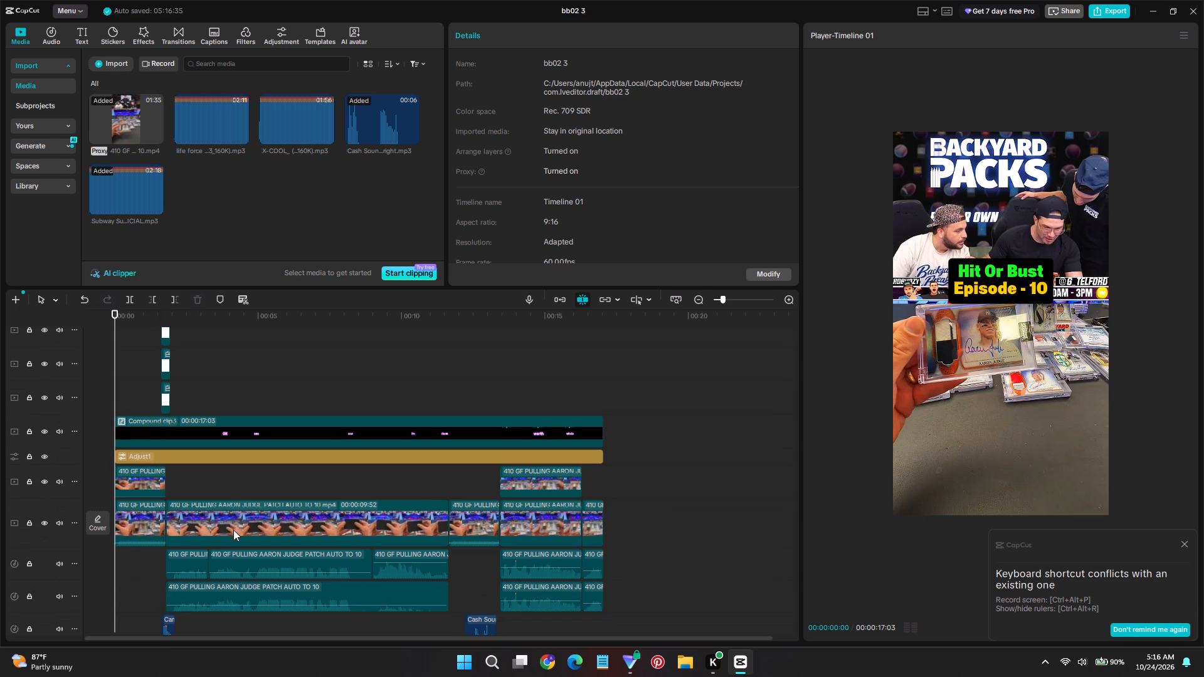